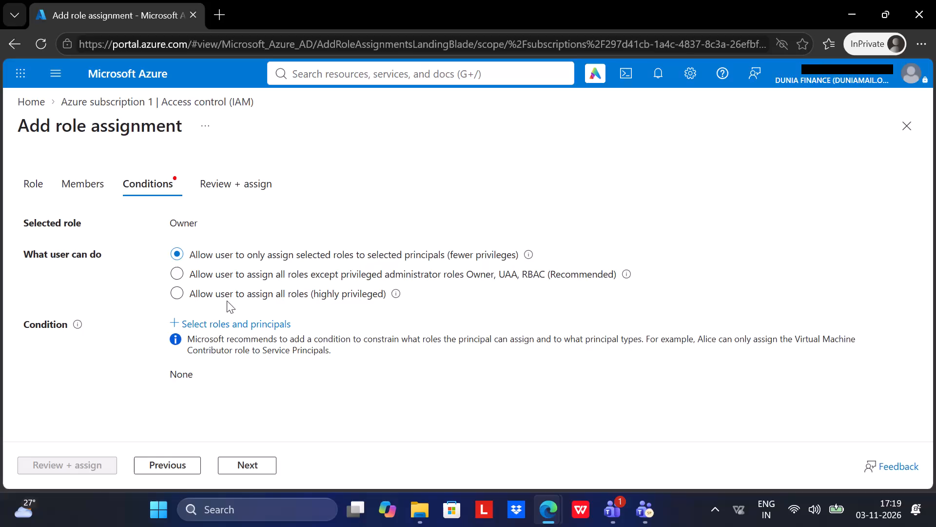
Examine the fewer-privileges option that only lets the user assign selected roles to selected principals in the Owner role's conditions.
double_click(278, 253)
left_click_drag(278, 253, 302, 255)
left_click_drag(302, 255, 282, 248)
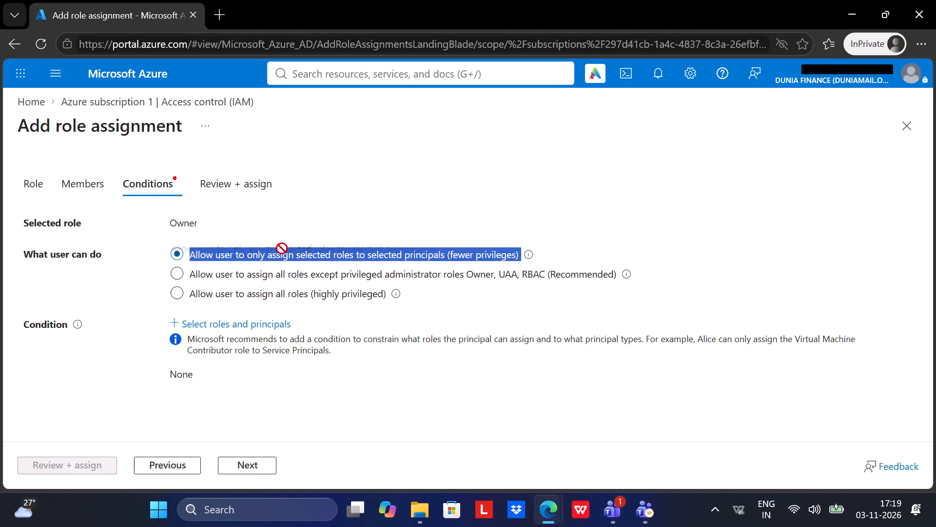
left_click_drag(282, 248, 282, 247)
left_click_drag(282, 247, 260, 251)
left_click_drag(260, 251, 307, 251)
left_click_drag(307, 251, 315, 232)
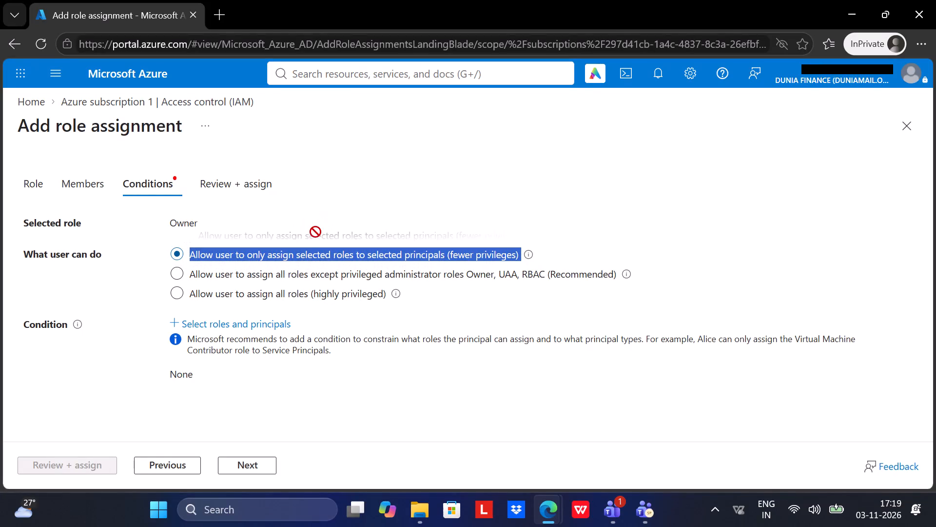
left_click_drag(315, 232, 311, 240)
left_click_drag(313, 243, 306, 259)
double_click(306, 259)
left_click_drag(306, 259, 323, 257)
left_click_drag(323, 257, 337, 285)
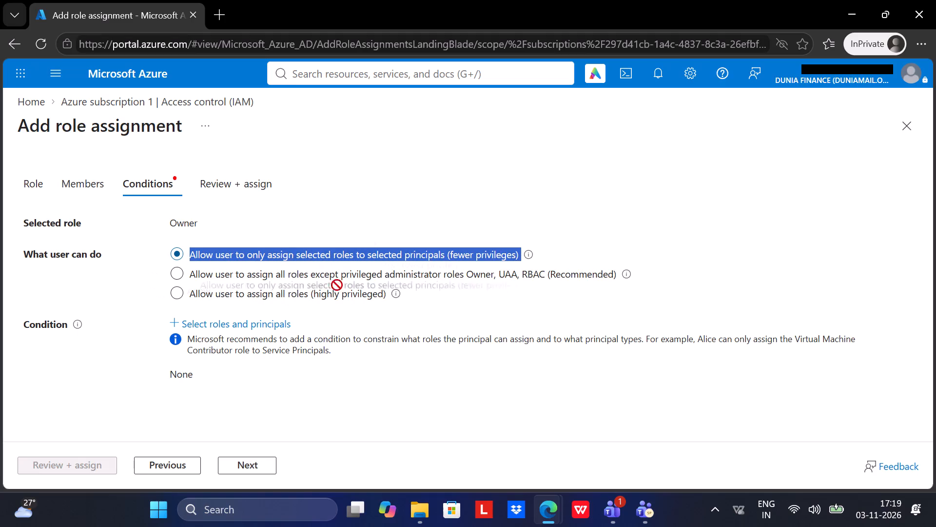
left_click_drag(337, 285, 309, 257)
left_click_drag(309, 257, 309, 241)
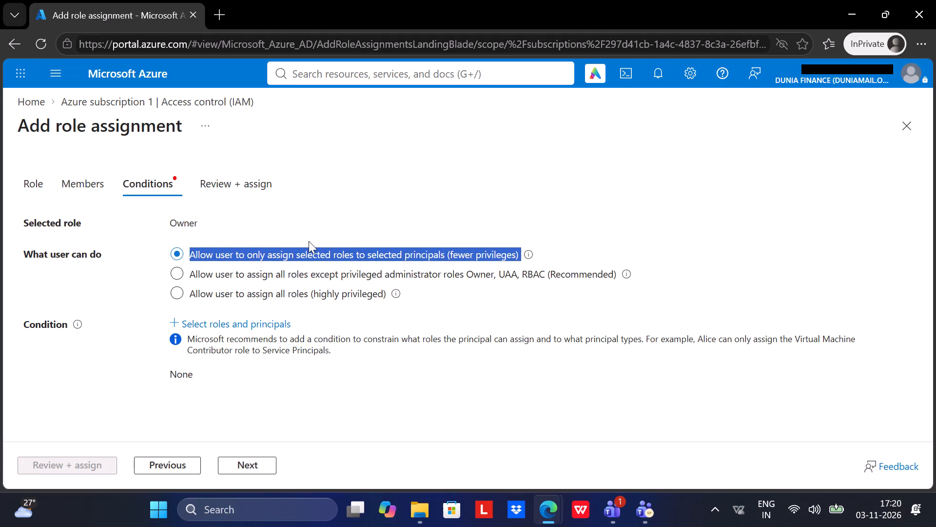
left_click_drag(307, 246, 334, 215)
double_click(331, 232)
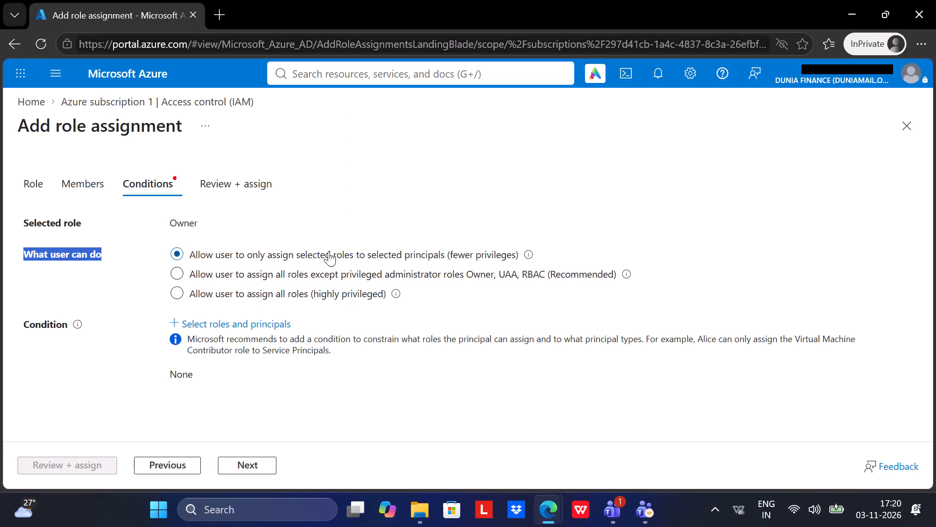
double_click(329, 251)
left_click_drag(329, 251, 334, 253)
left_click_drag(309, 253, 299, 201)
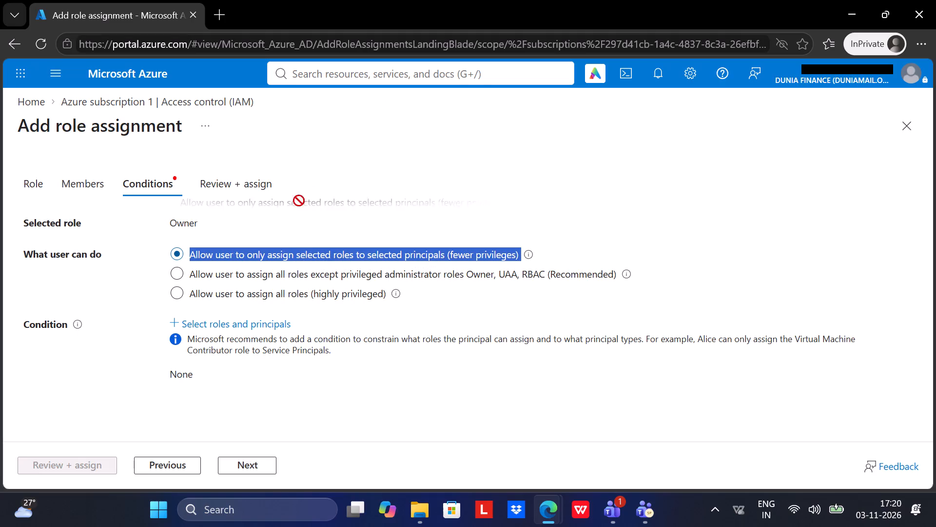
left_click_drag(299, 201, 345, 280)
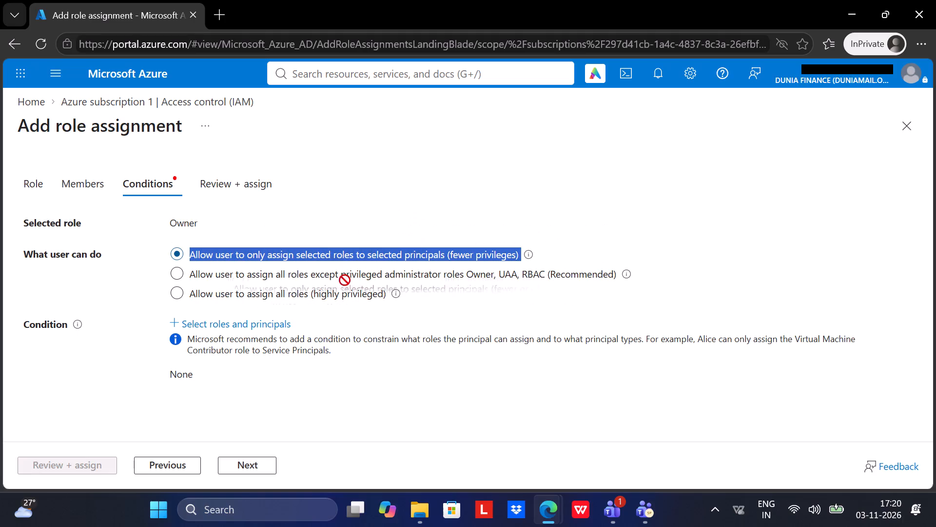
left_click_drag(345, 280, 317, 258)
left_click_drag(317, 258, 346, 256)
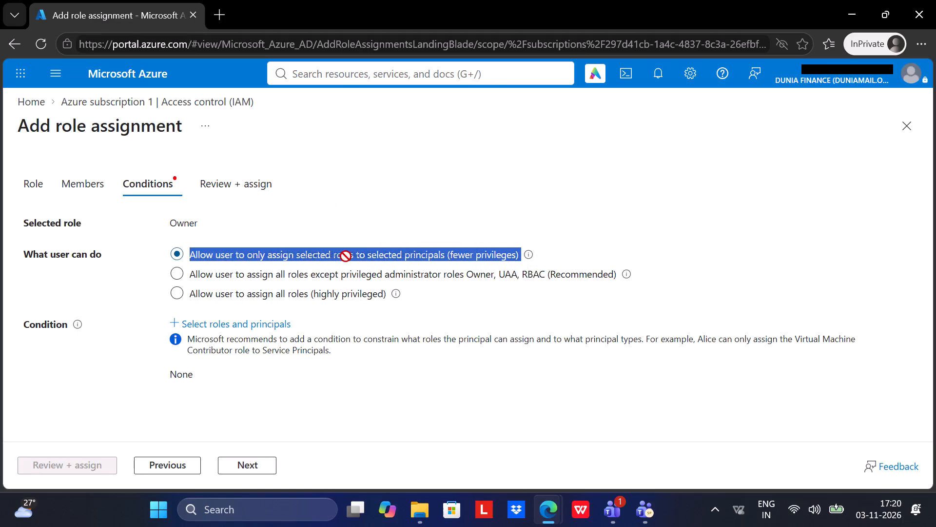
left_click_drag(346, 256, 346, 256)
left_click_drag(346, 256, 359, 257)
left_click(359, 257)
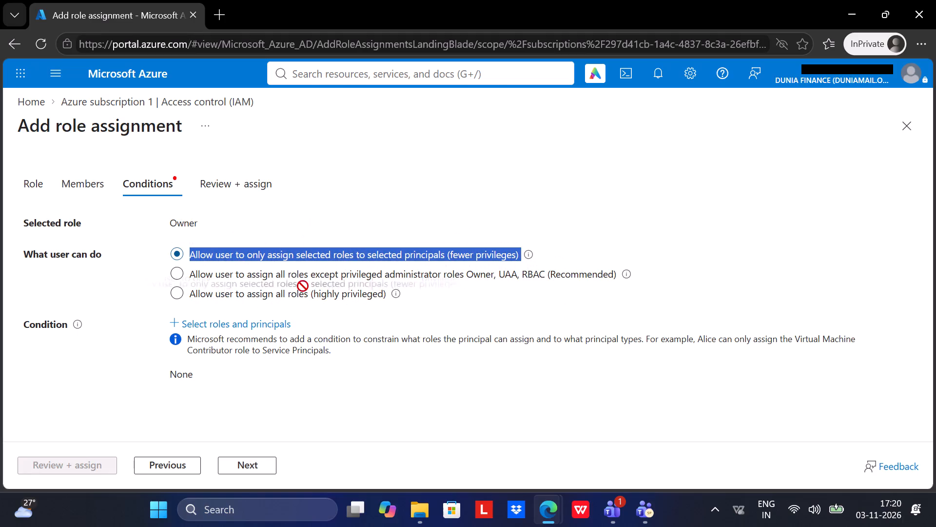
double_click(356, 259)
left_click_drag(356, 259, 338, 251)
left_click_drag(338, 251, 304, 251)
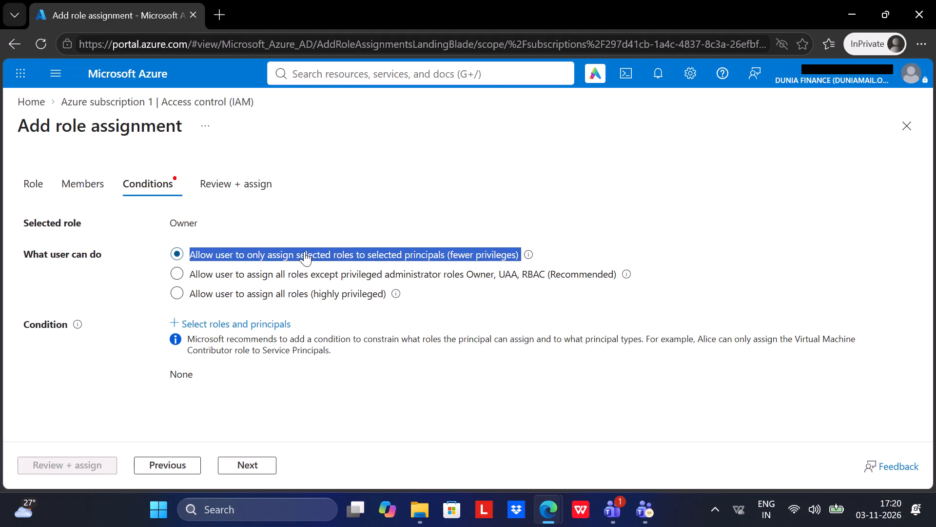
triple_click(304, 251)
left_click_drag(304, 251, 317, 255)
left_click_drag(317, 255, 321, 268)
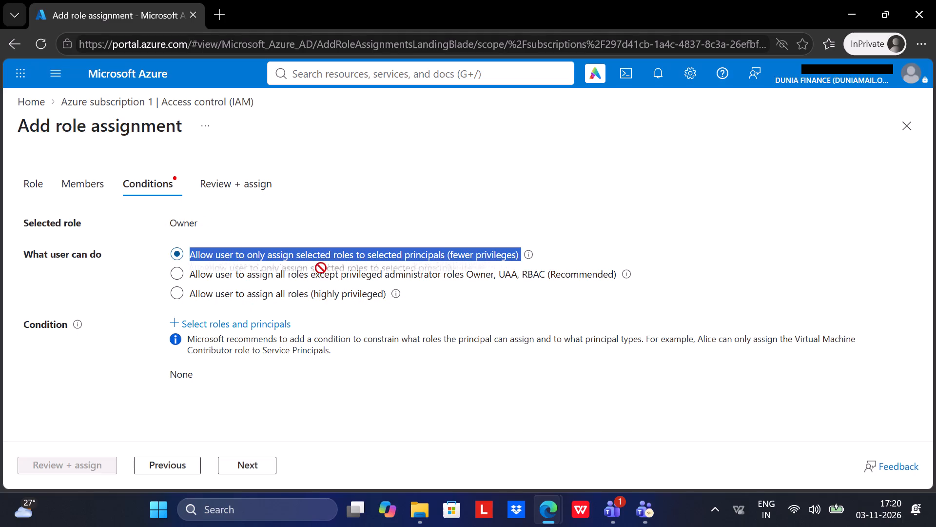
left_click_drag(321, 268, 325, 252)
left_click_drag(325, 252, 303, 252)
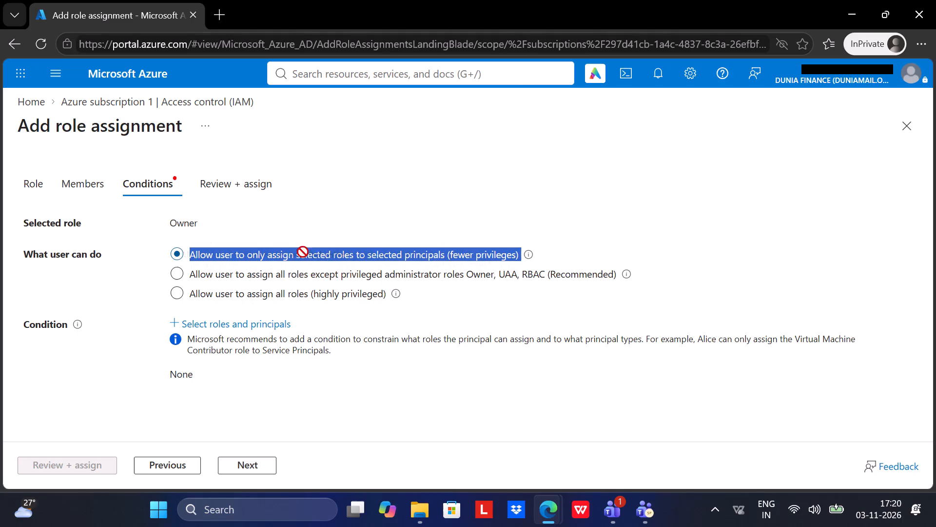
left_click_drag(303, 252, 364, 242)
left_click(348, 229)
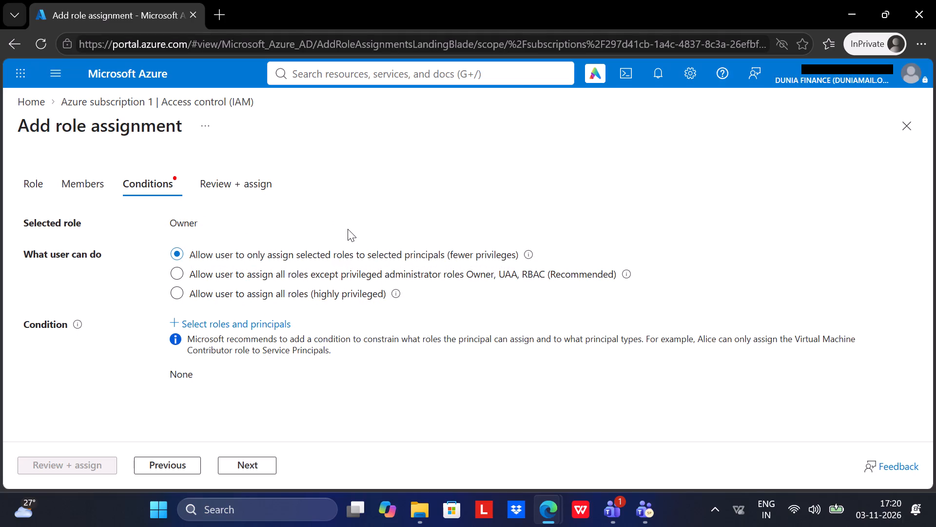
double_click(262, 217)
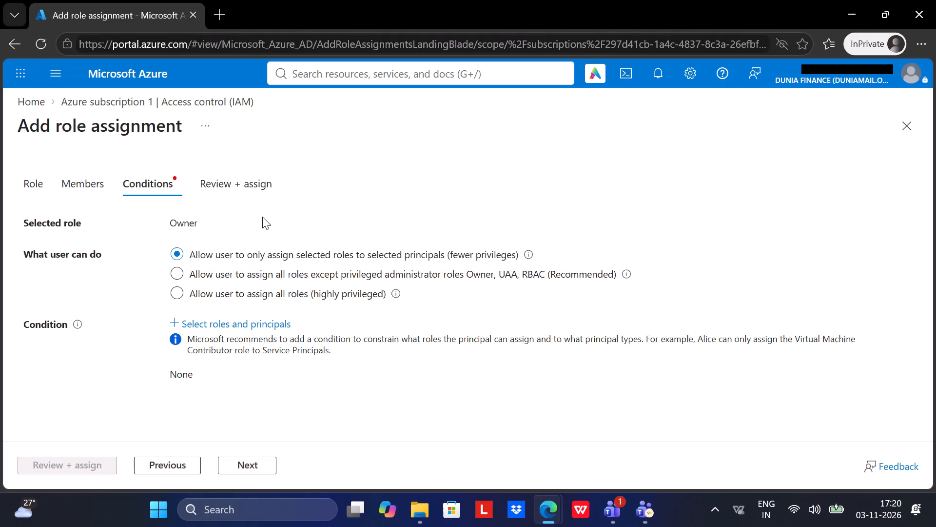
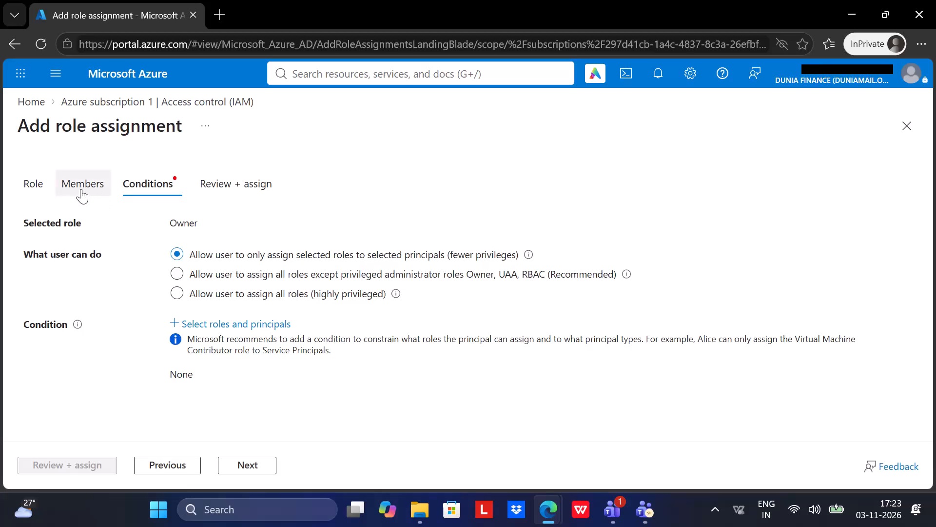
Review the Owner role assignment's summary before assignment, checking its role, scope, members and condition.
left_click(260, 464)
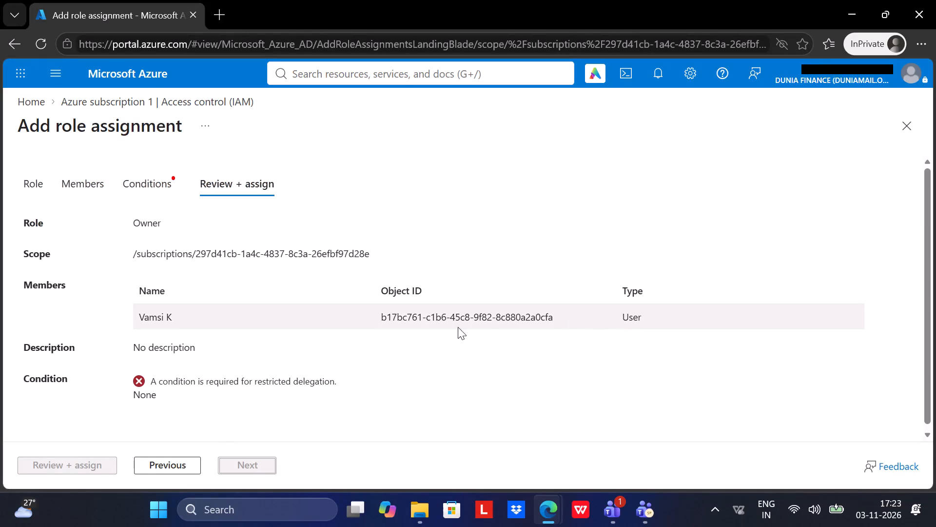
triple_click(134, 222)
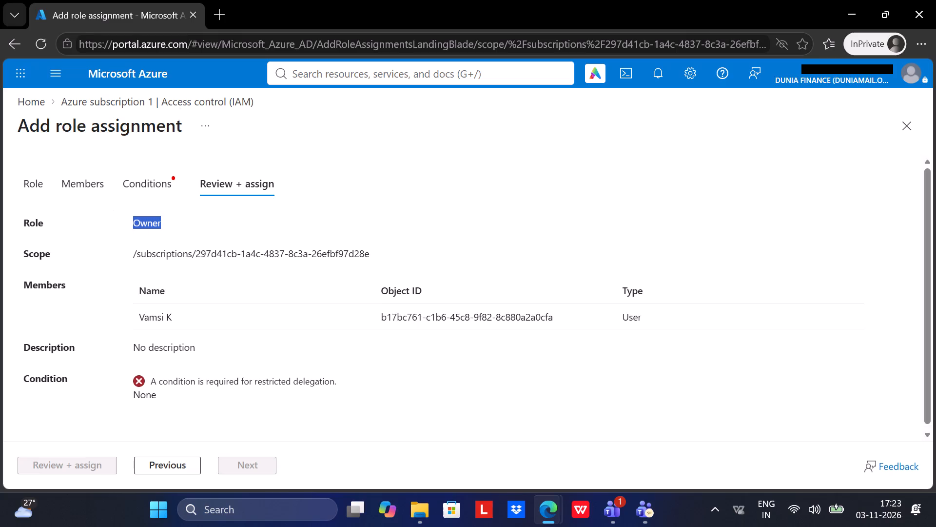
left_click(136, 226)
Leave the role assignment without submitting it and return to the Azure portal home page.
left_click(103, 101)
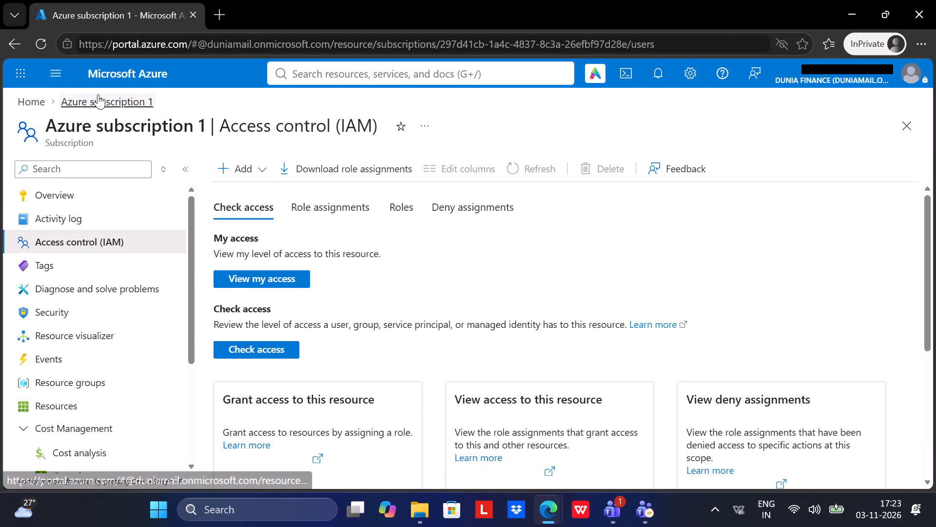
left_click(32, 106)
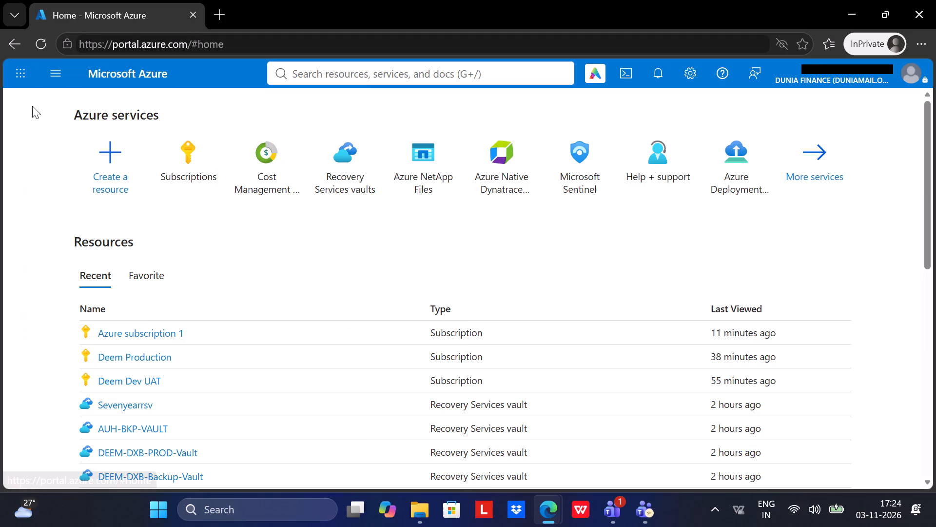
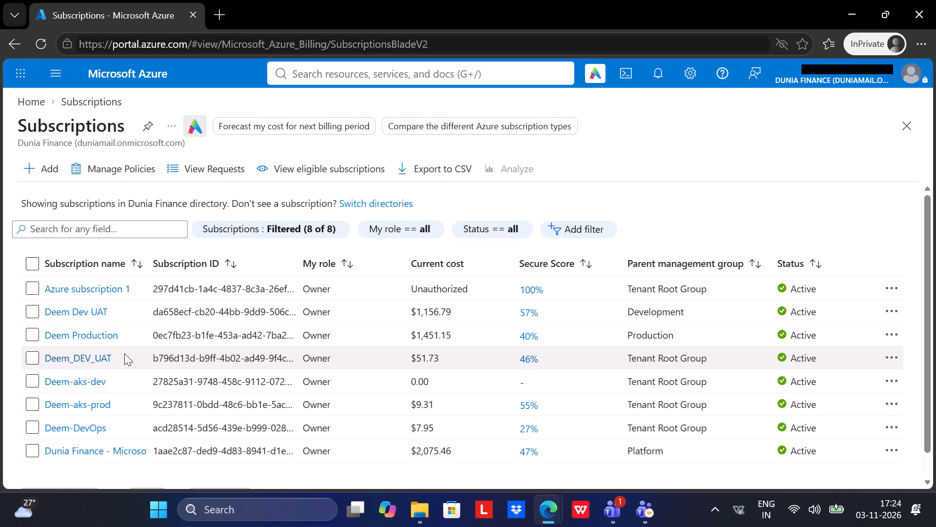
Start a new role assignment from the access control page of Azure subscription 1.
double_click(70, 293)
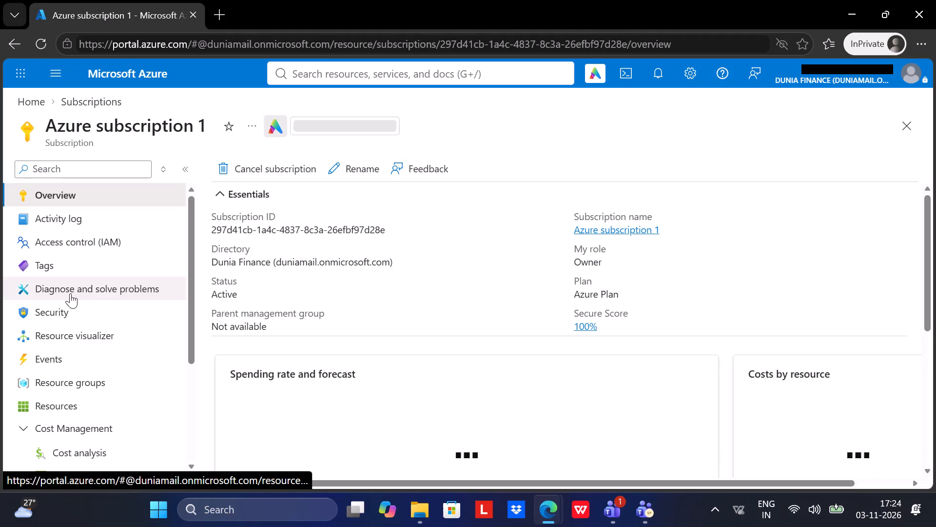
double_click(81, 243)
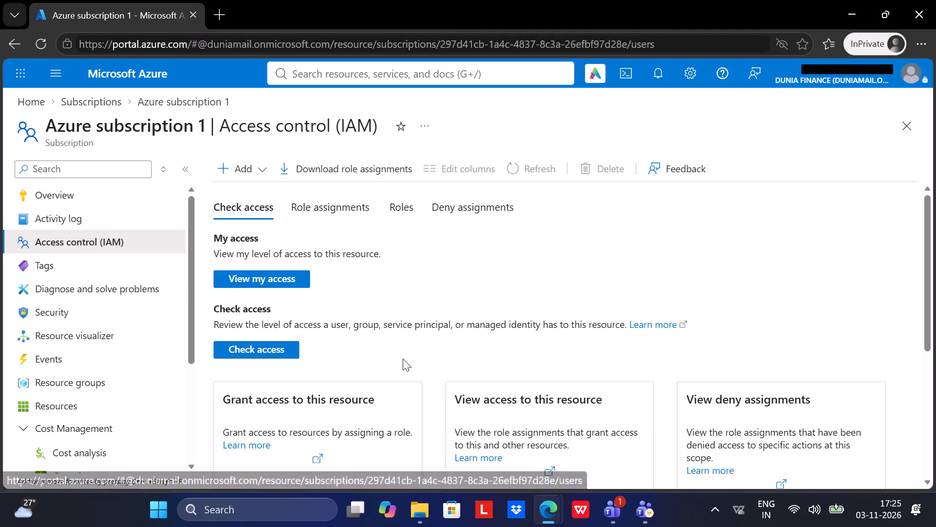
left_click(245, 169)
left_click(248, 193)
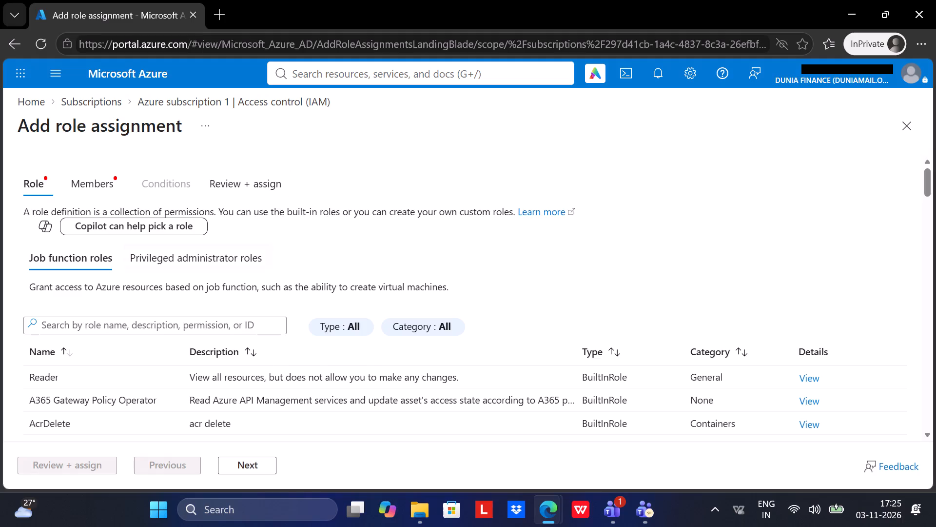
Browse the available job function roles and glance at the member settings before choosing a role.
scroll(150, 329, "down", 1)
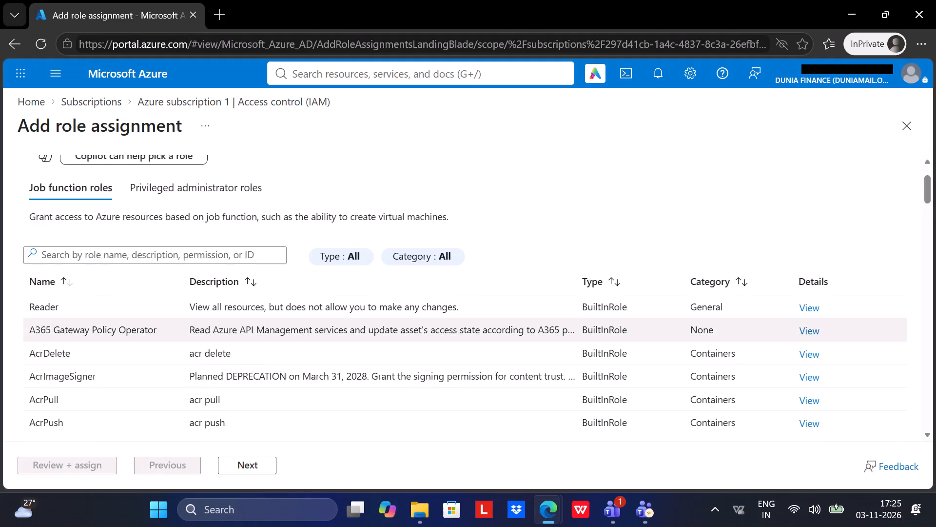
scroll(150, 329, "down", 5)
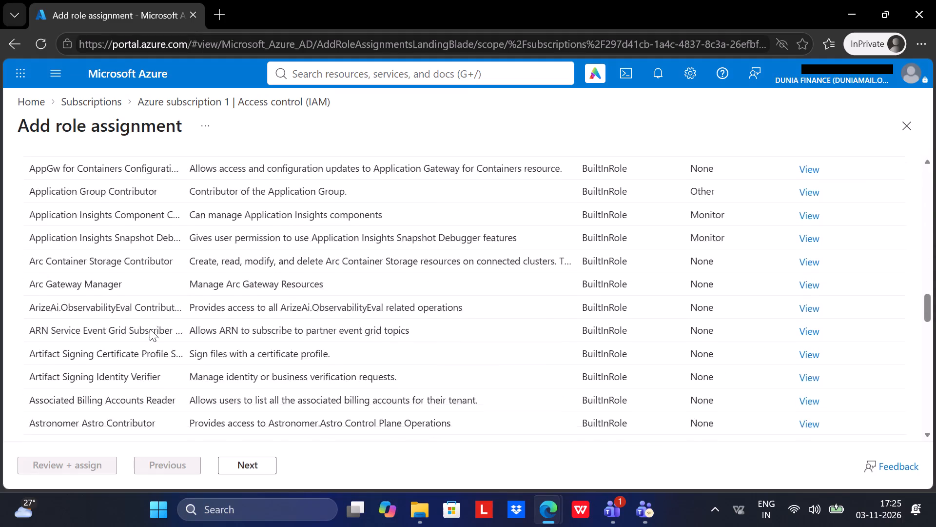
scroll(150, 329, "up", 9)
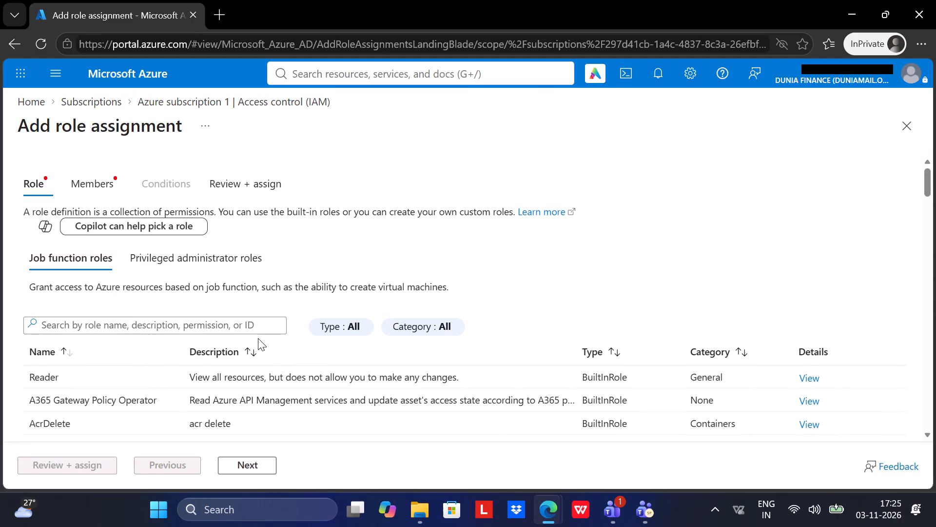
scroll(257, 320, "down", 12)
scroll(257, 320, "up", 4)
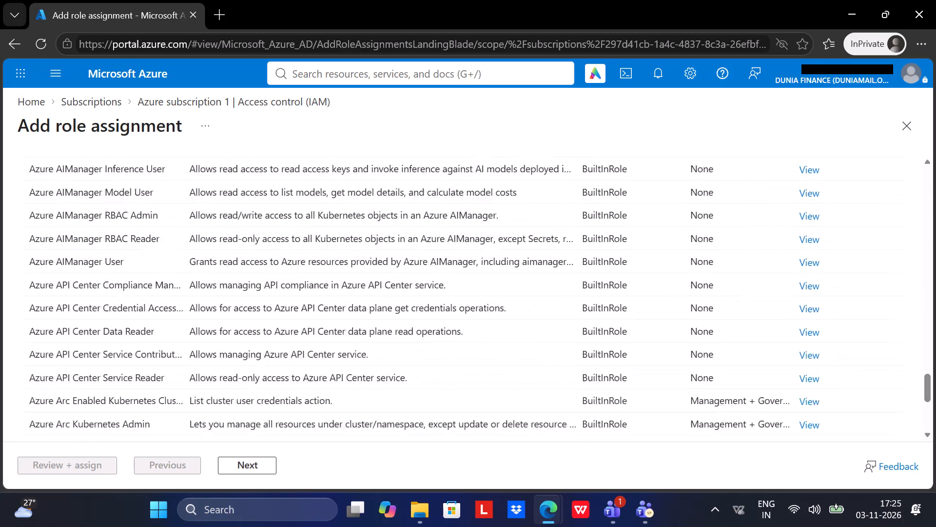
scroll(257, 320, "up", 13)
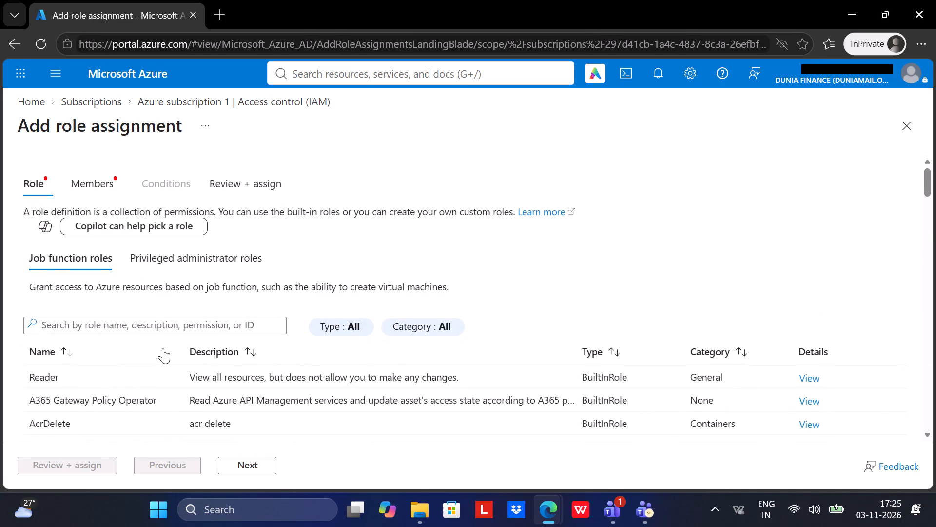
left_click(78, 182)
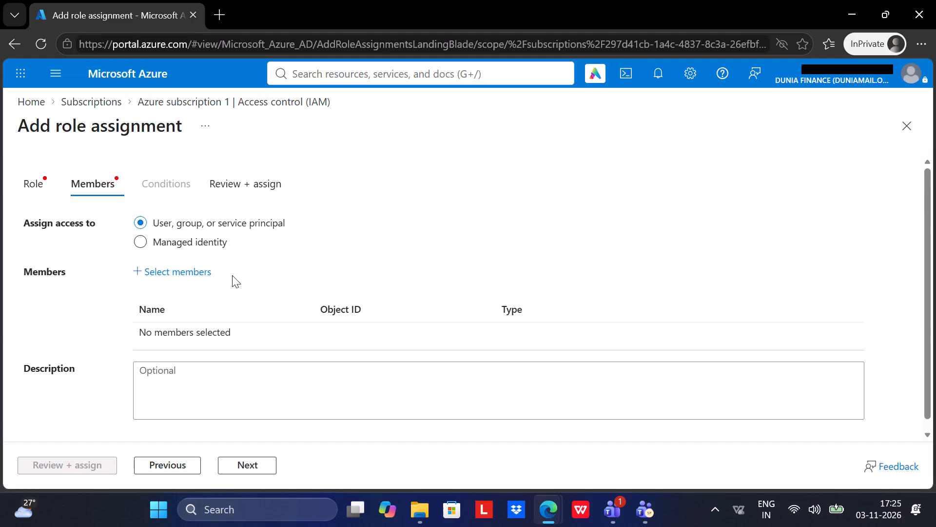
left_click(31, 185)
scroll(330, 396, "down", 1)
scroll(330, 396, "up", 1)
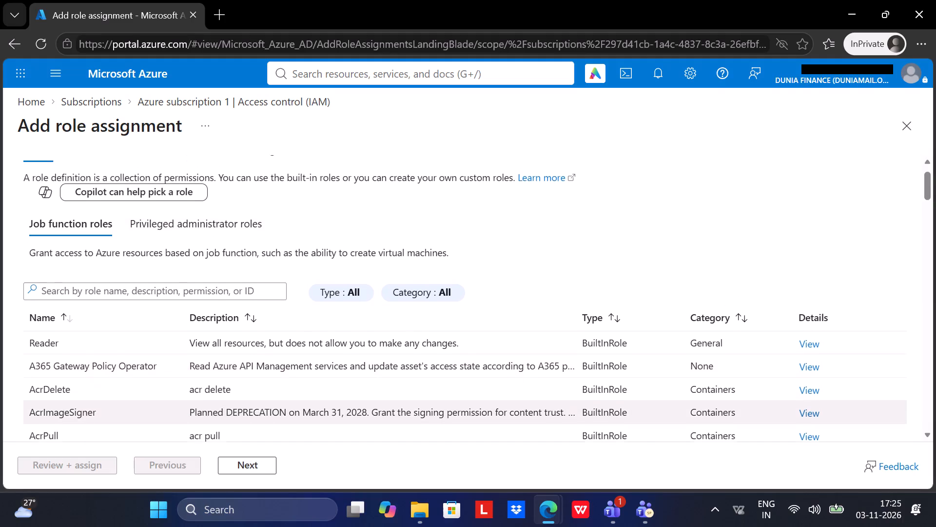
scroll(330, 396, "up", 1)
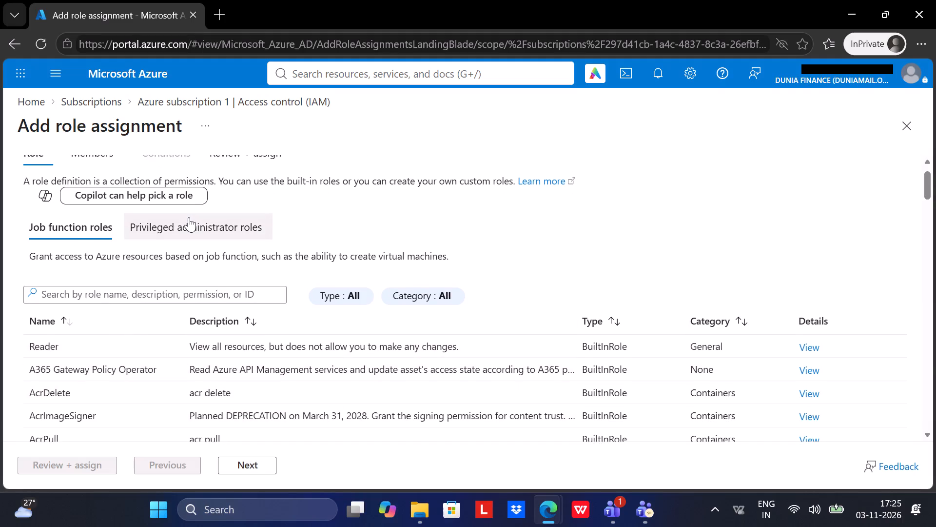
Choose Owner from the privileged administrator roles and proceed to the member settings.
left_click(189, 217)
scroll(219, 355, "down", 1)
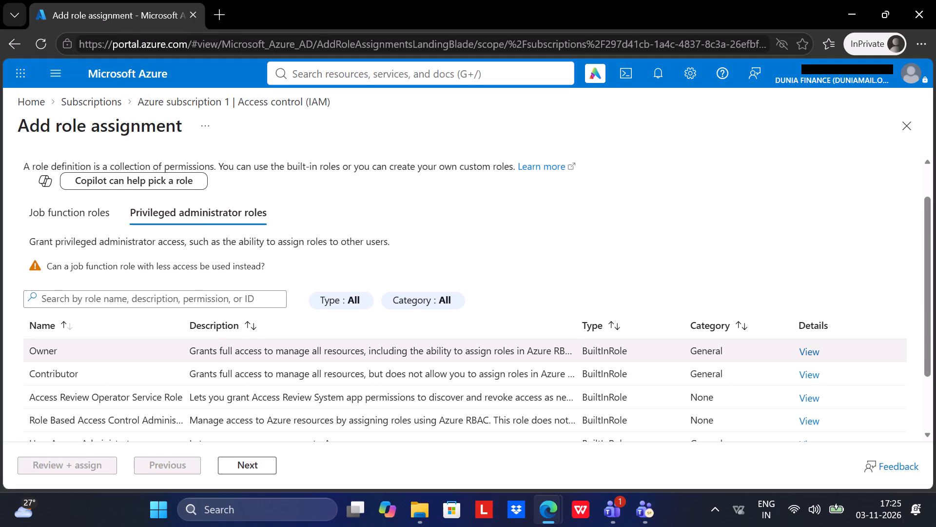
left_click(106, 357)
scroll(106, 357, "down", 1)
scroll(106, 357, "up", 1)
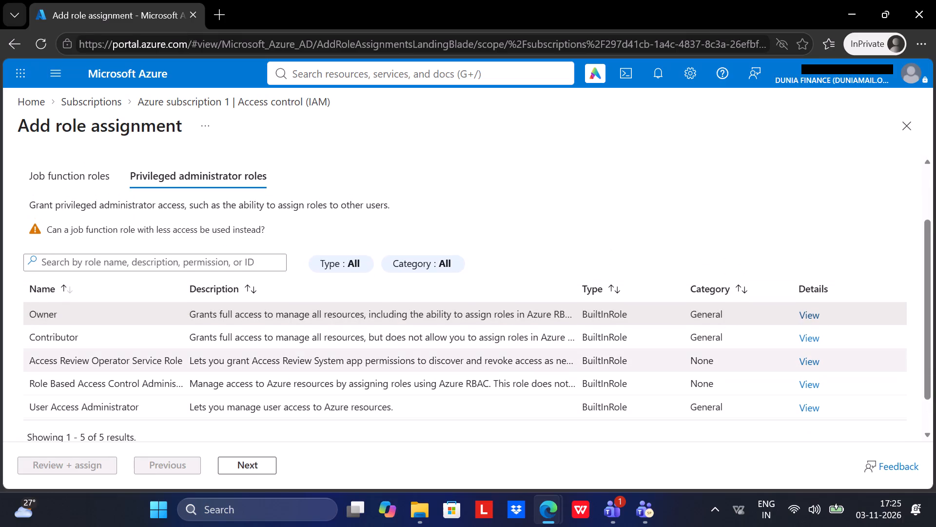
left_click(62, 315)
left_click(235, 464)
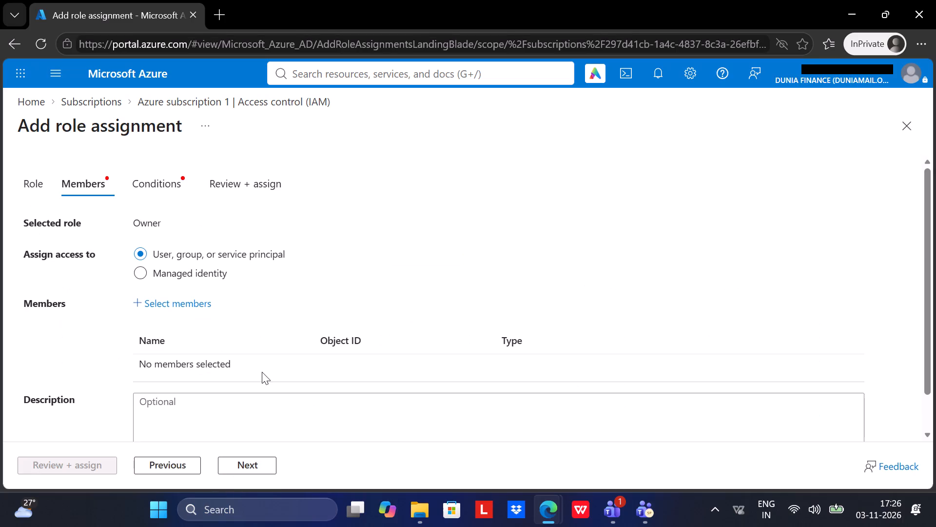
Find the external user by the copied user ID and add them as a member of the Owner assignment.
scroll(262, 372, "down", 1)
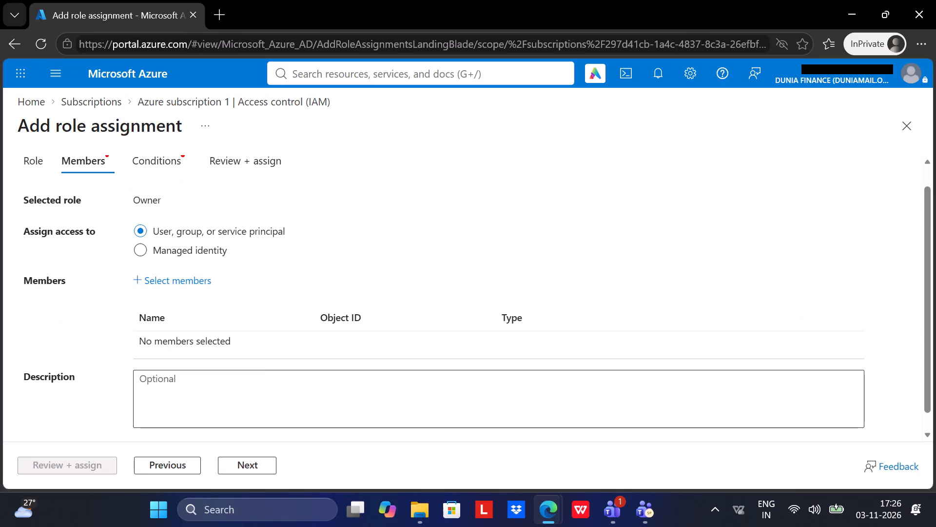
left_click(161, 279)
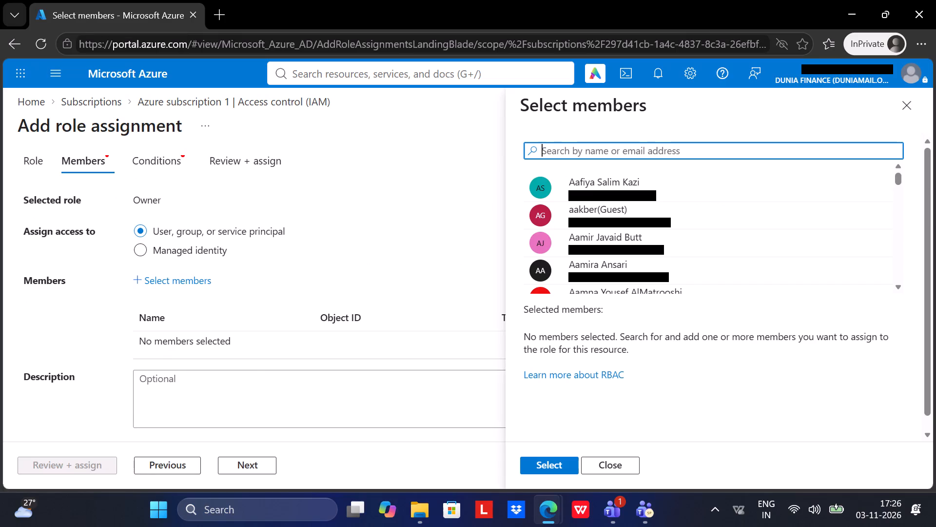
left_click(562, 151)
key("ctrl+v")
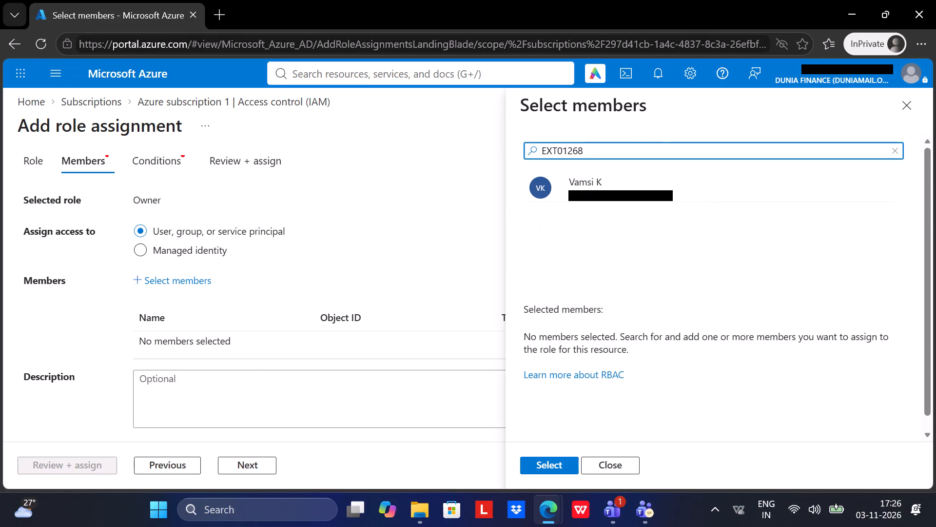
left_click(584, 193)
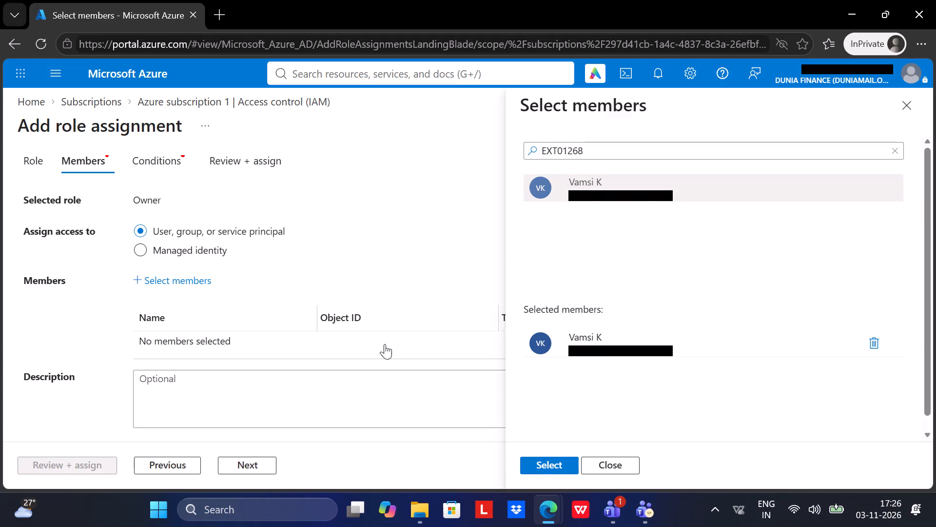
left_click(550, 465)
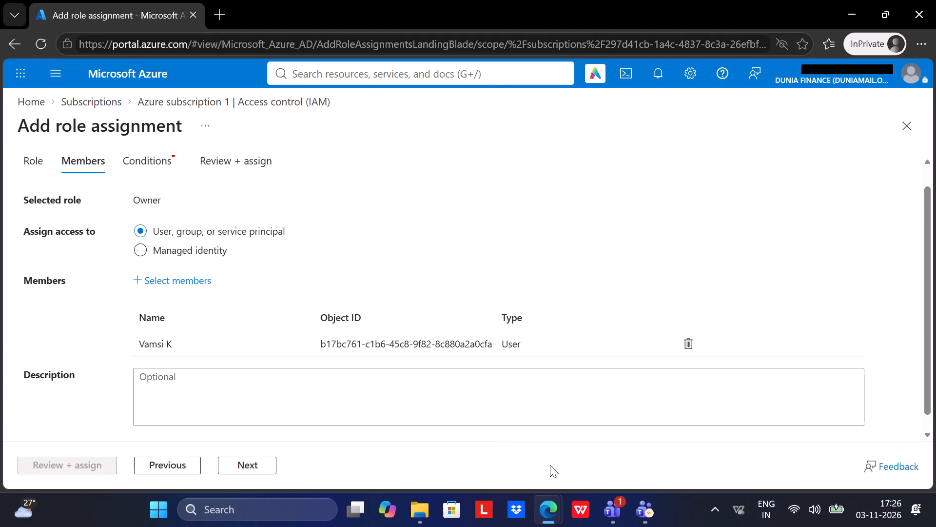
Check the Owner assignment's summary with the default condition option, and go back to the conditions.
scroll(379, 405, "down", 1)
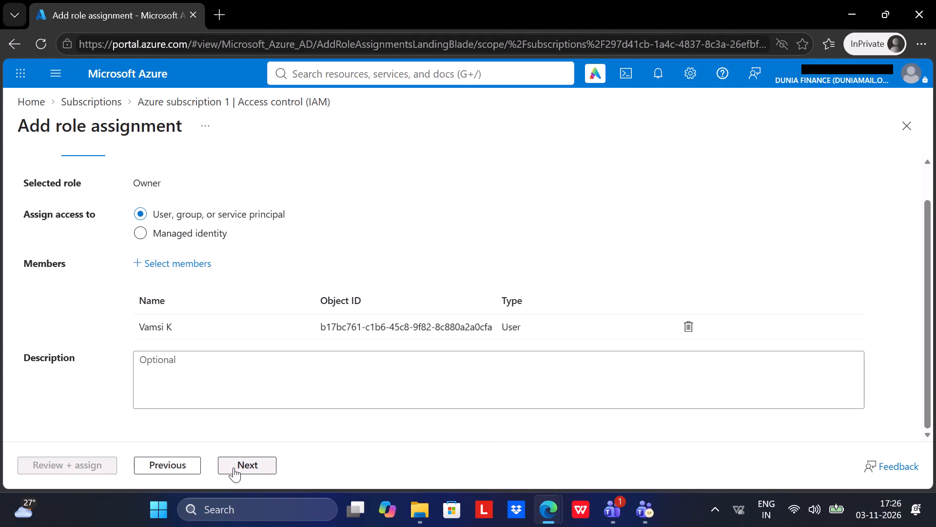
left_click(240, 464)
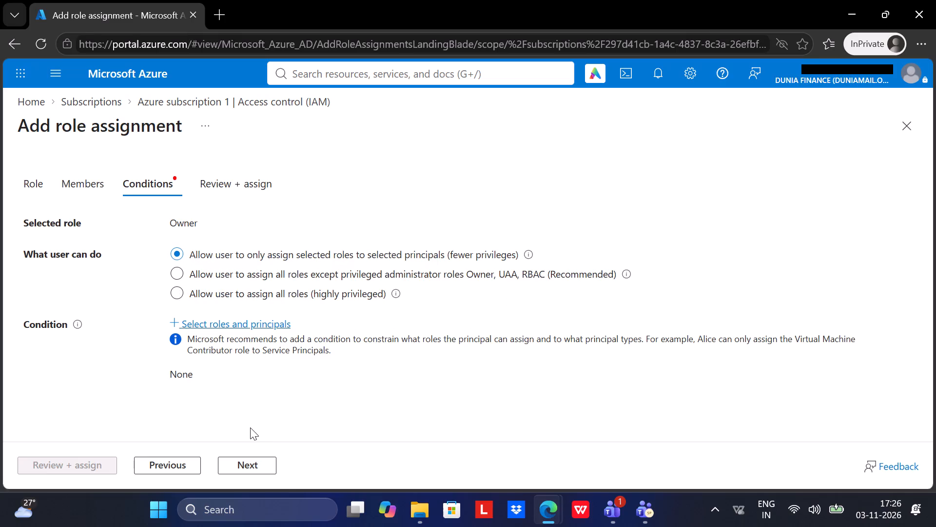
left_click(253, 465)
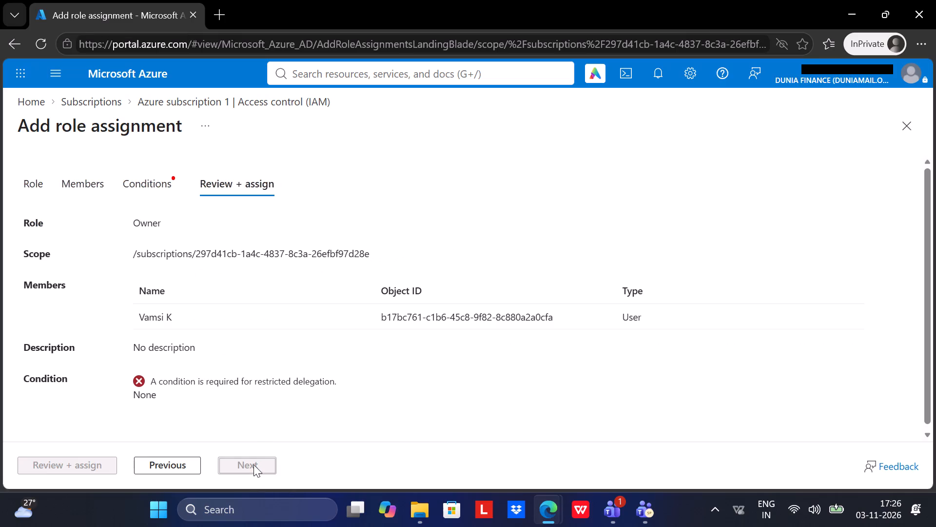
left_click(159, 459)
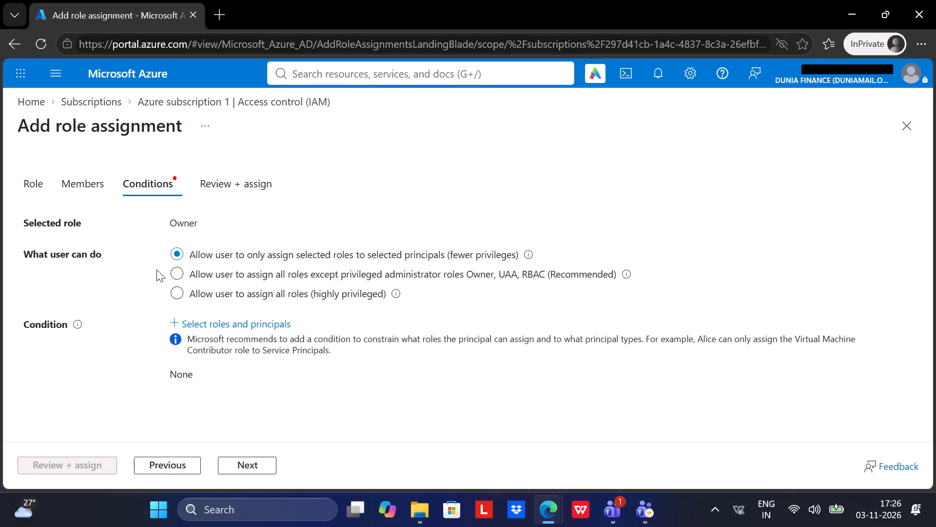
Compare the option to assign all roles with the option to assign only selected roles to selected principals.
left_click(188, 298)
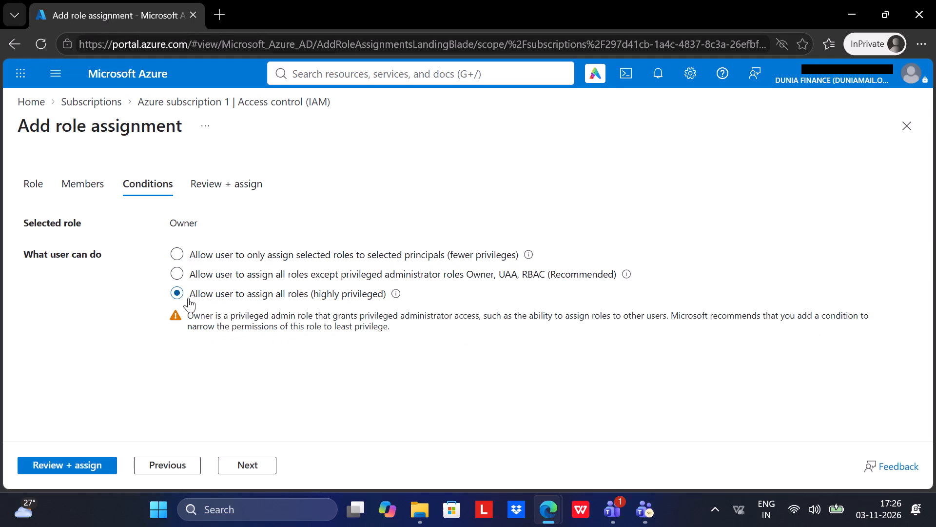
left_click(180, 253)
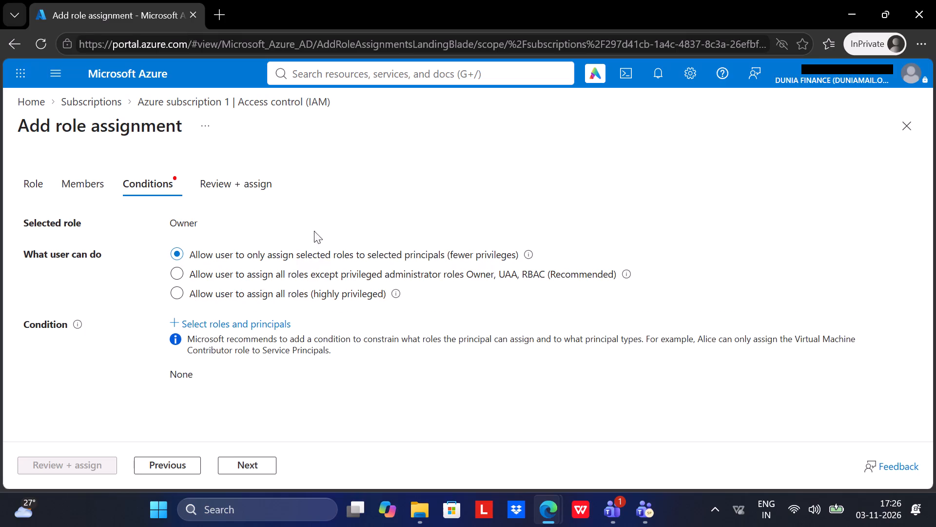
left_click(330, 252)
left_click_drag(330, 252, 389, 251)
left_click_drag(389, 251, 369, 251)
left_click(369, 251)
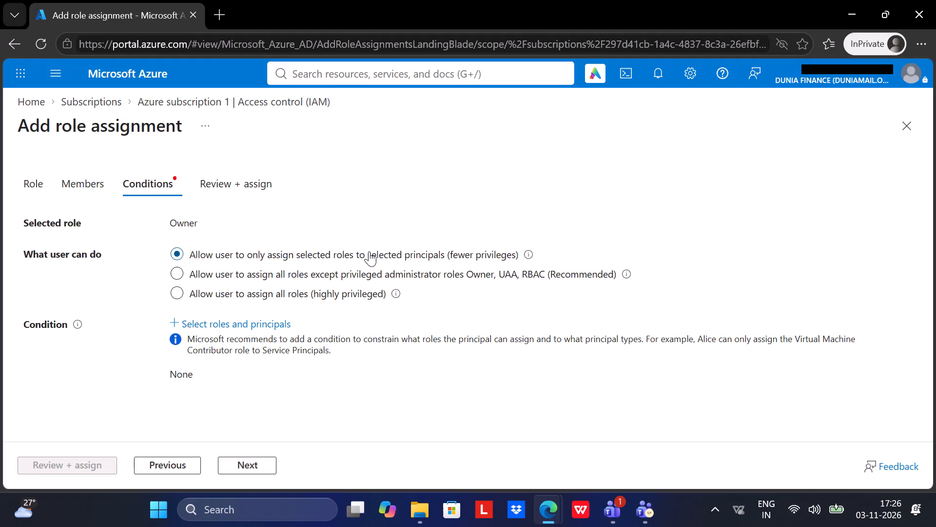
double_click(312, 258)
left_click_drag(312, 258, 333, 258)
left_click_drag(333, 258, 311, 253)
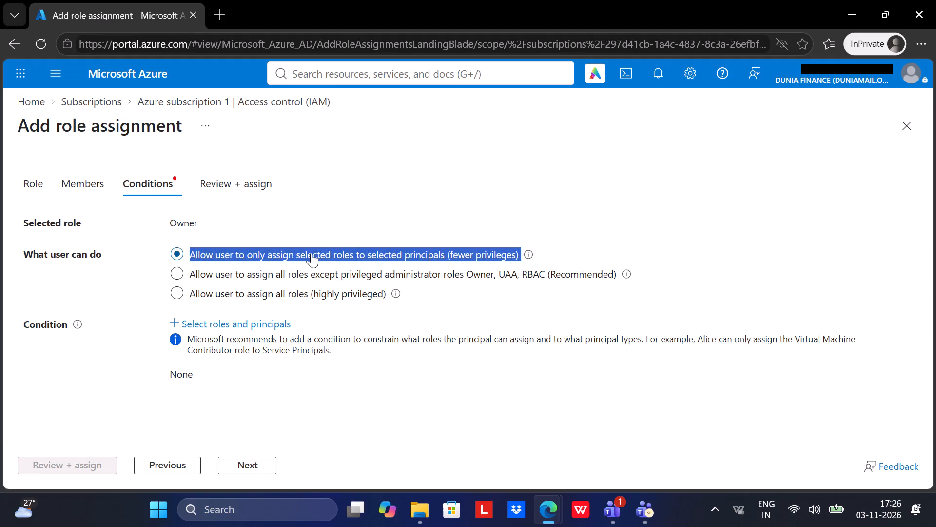
left_click(311, 253)
Set what the user can do to "Allow user to assign all roles (highly privileged)".
left_click(303, 296)
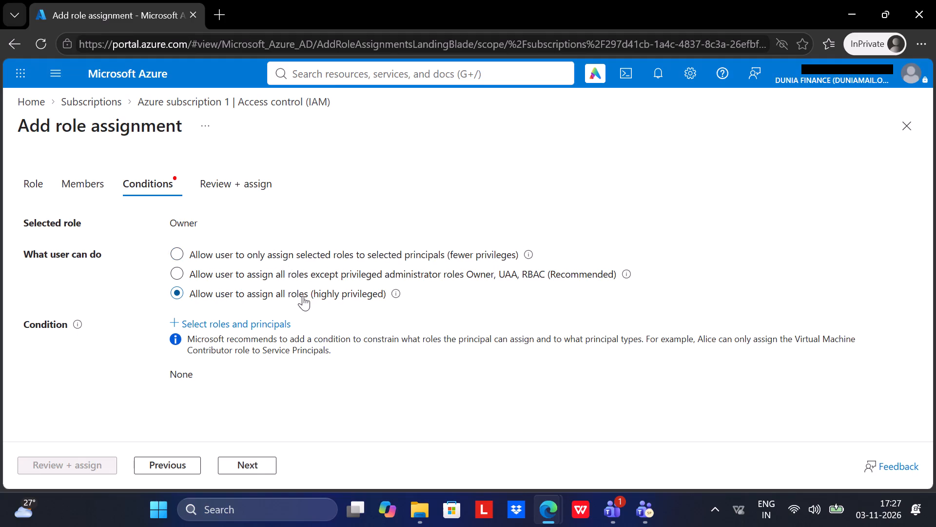
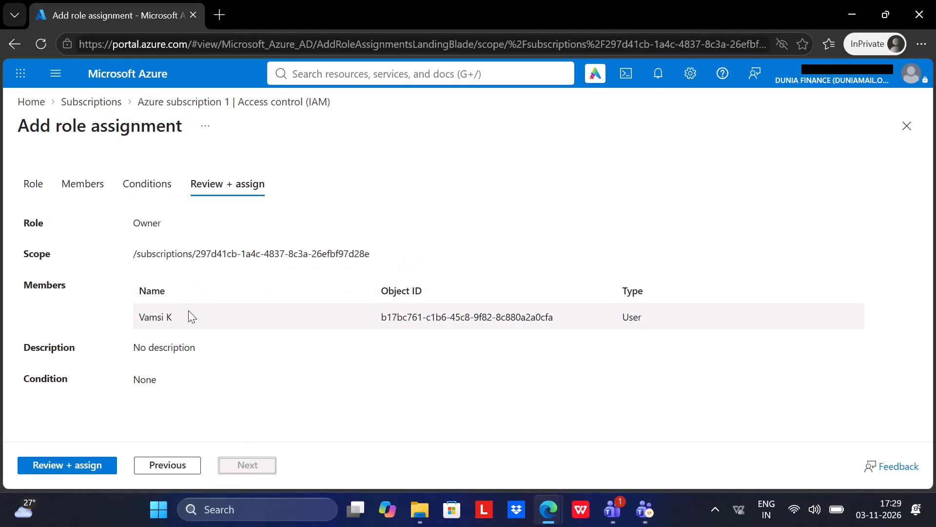
Review the member, role and scope in the summary of the Owner assignment for Azure subscription 1.
left_click(187, 322)
left_click_drag(187, 322, 153, 324)
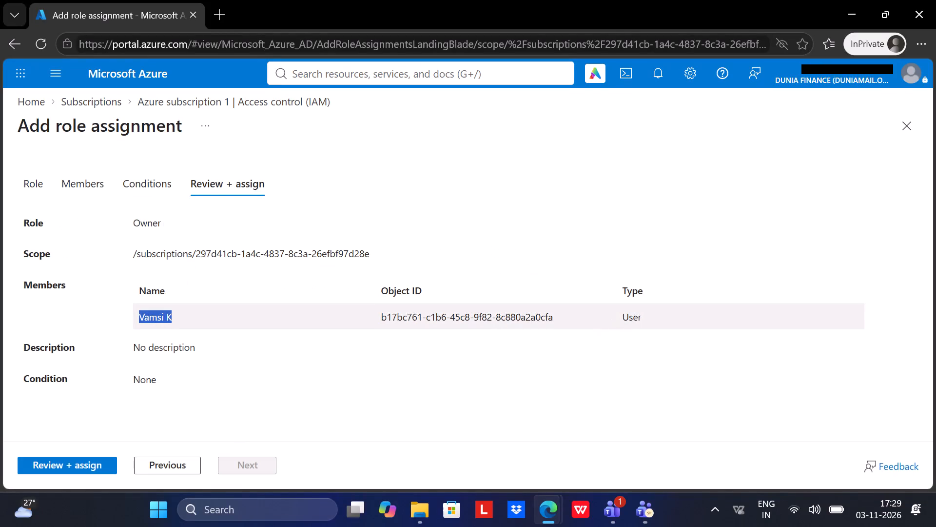
triple_click(139, 224)
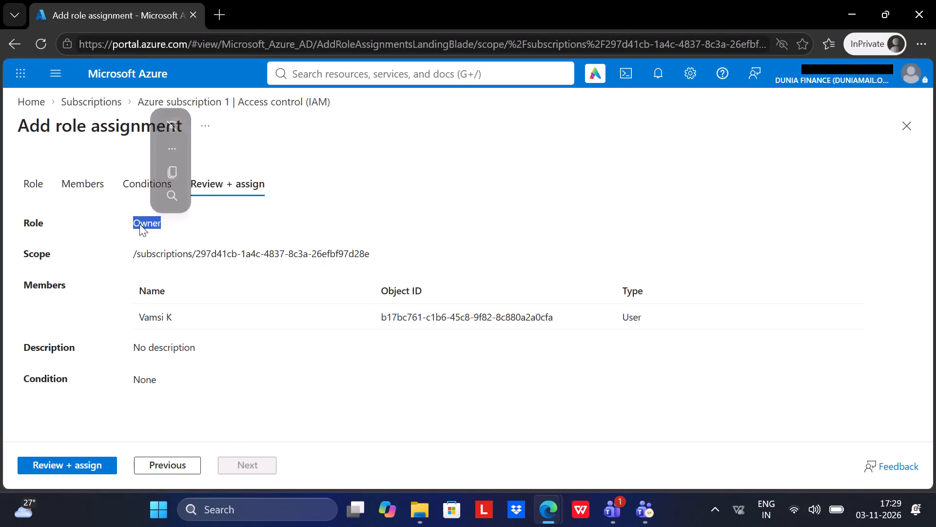
left_click_drag(139, 224, 126, 227)
left_click(126, 227)
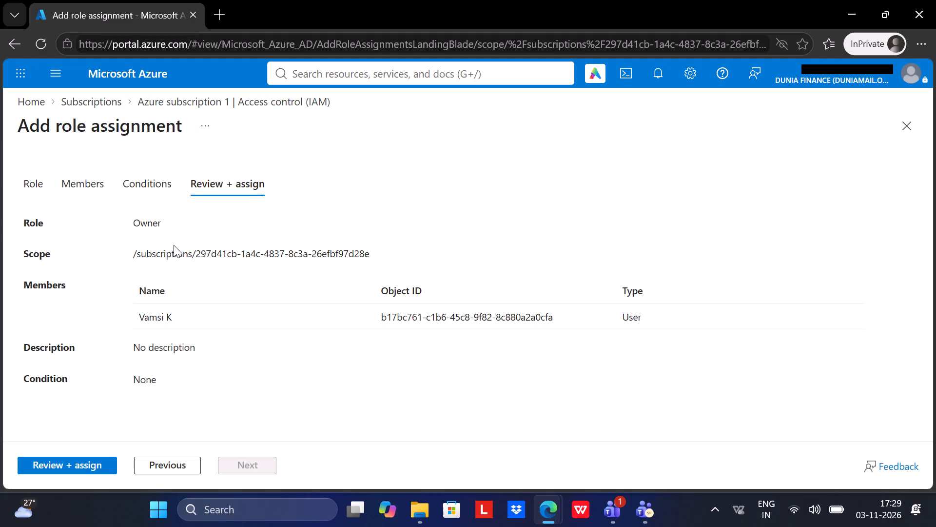
double_click(179, 255)
triple_click(214, 255)
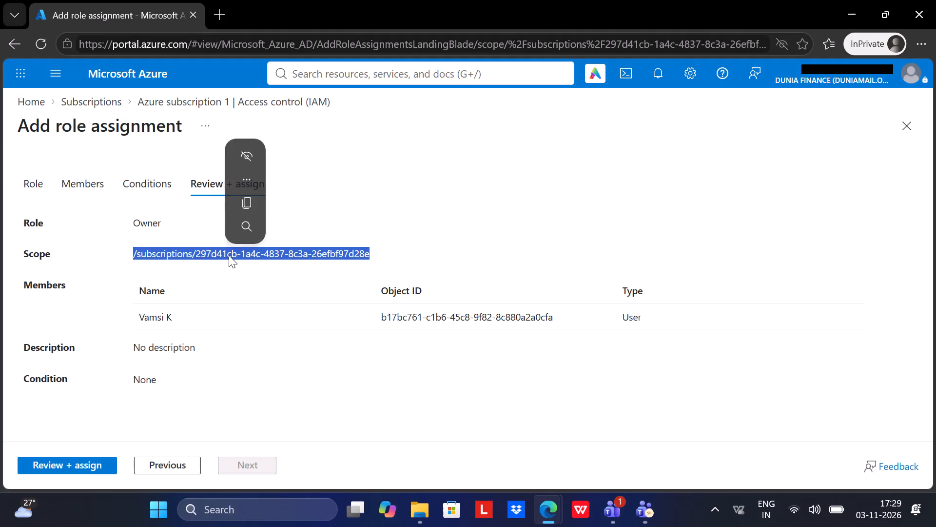
left_click(229, 255)
left_click(246, 249)
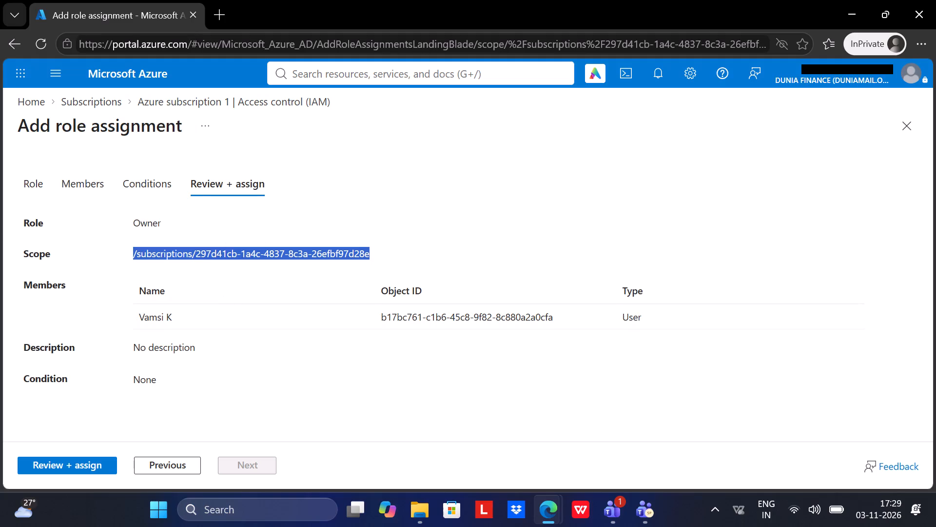
left_click(246, 249)
left_click(246, 249)
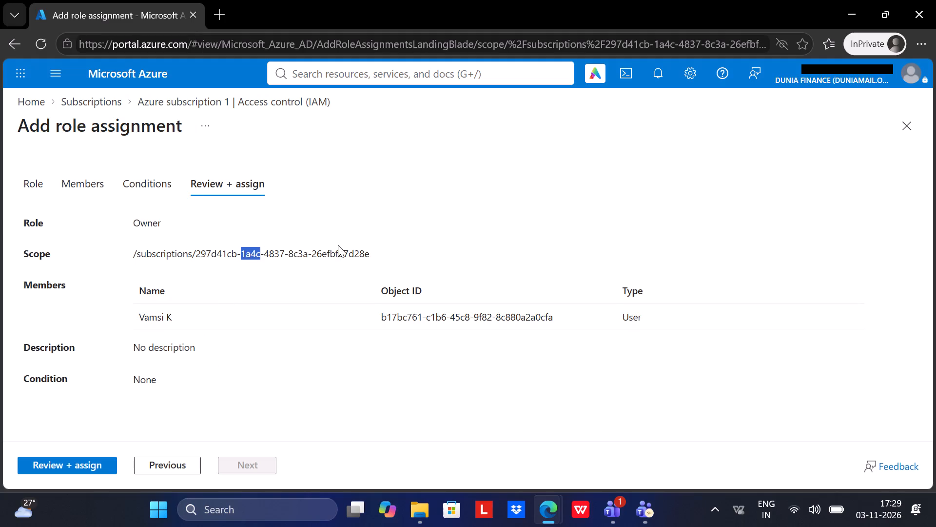
left_click(227, 309)
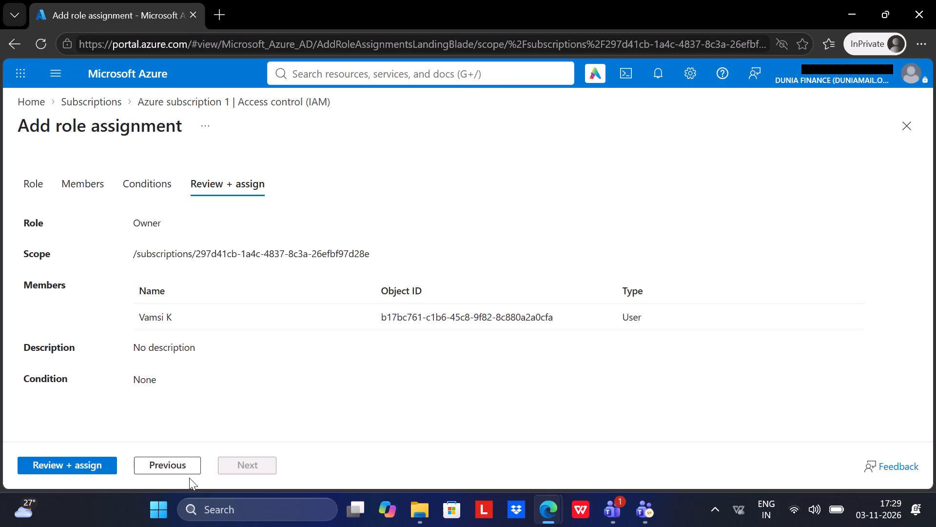
Submit the external user's Owner role assignment on Azure subscription 1.
left_click(99, 459)
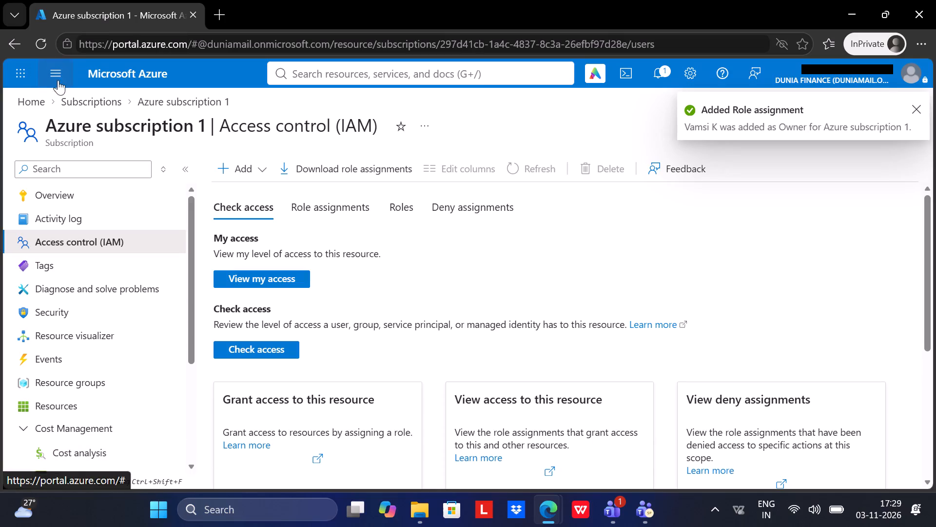
Go back to the subscriptions list and open access control (IAM) for the Deem Dev UAT subscription.
left_click(80, 101)
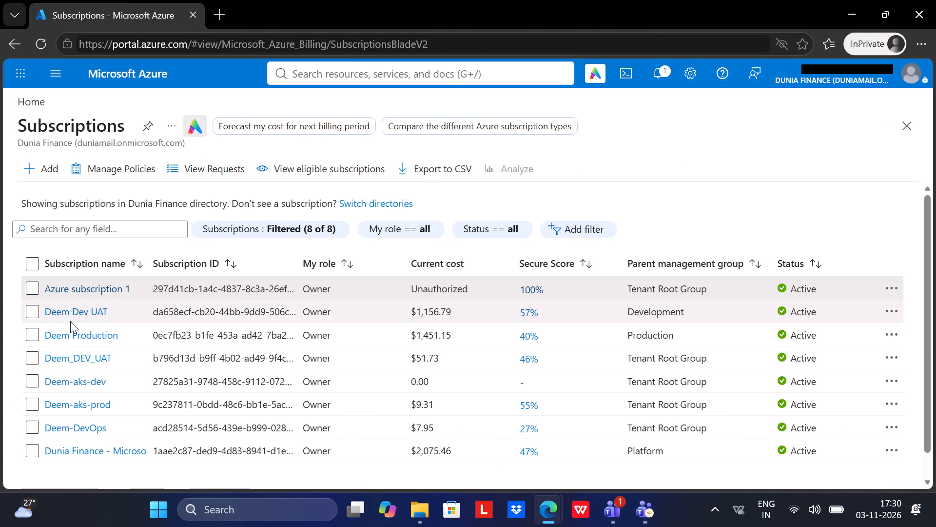
left_click(72, 284)
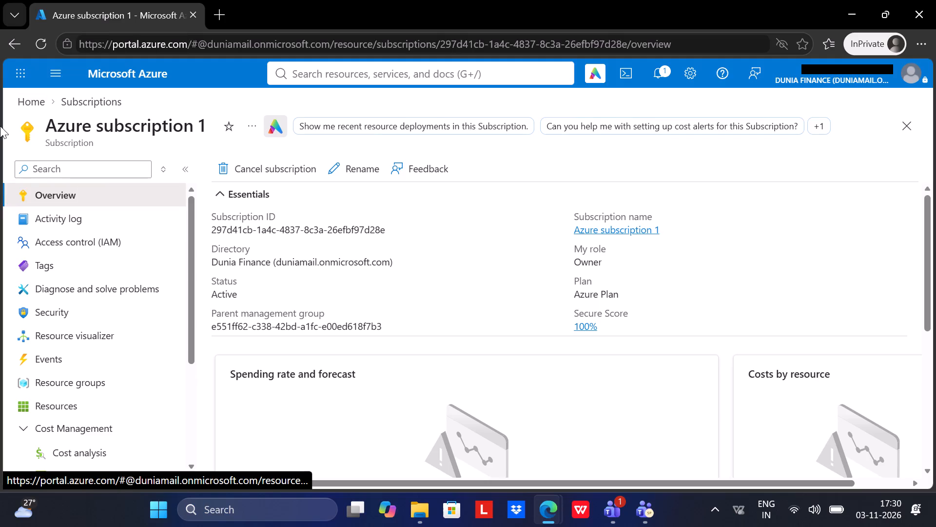
left_click(7, 41)
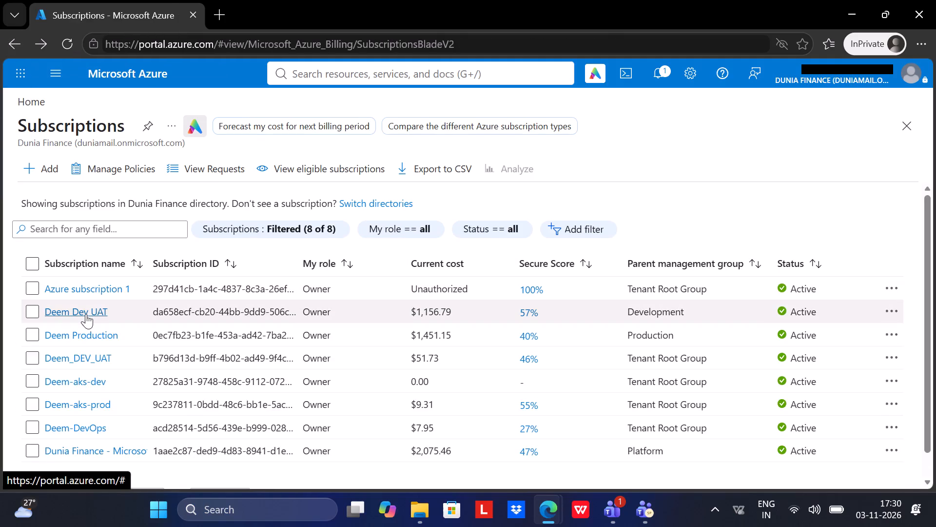
left_click(86, 314)
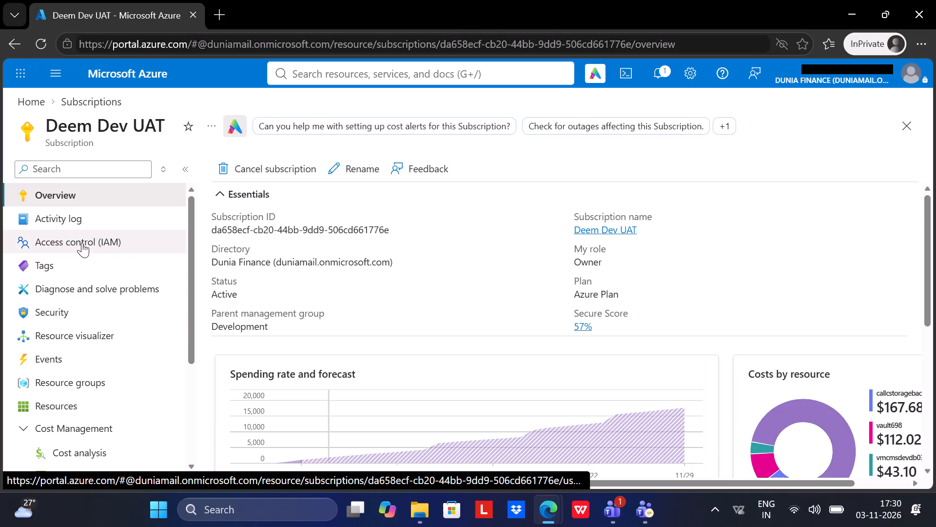
left_click(69, 248)
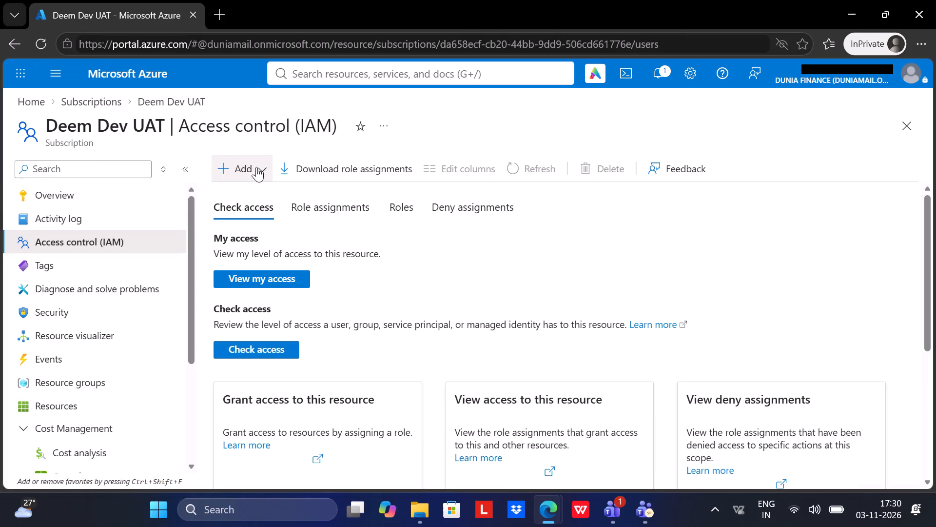
Start a role assignment on Deem Dev UAT, search the privileged administrator roles for "own" and choose Owner.
left_click(254, 166)
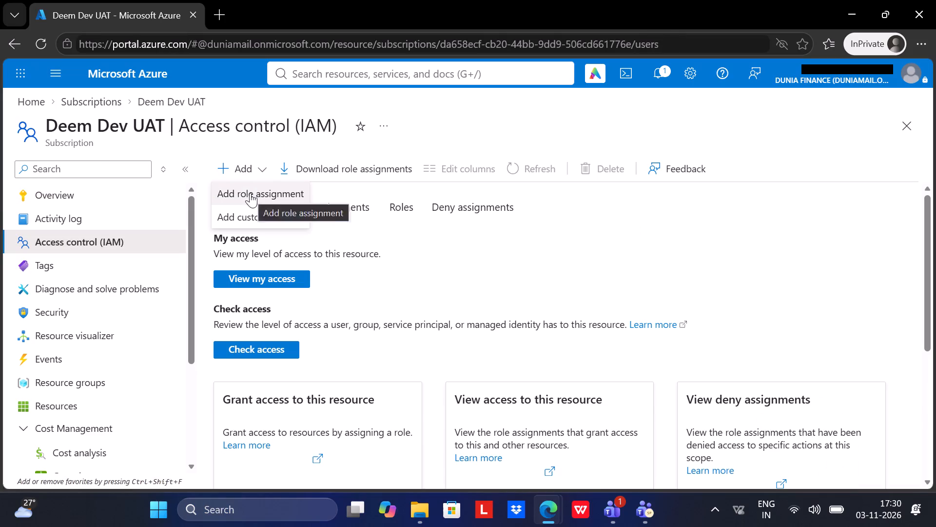
left_click(250, 193)
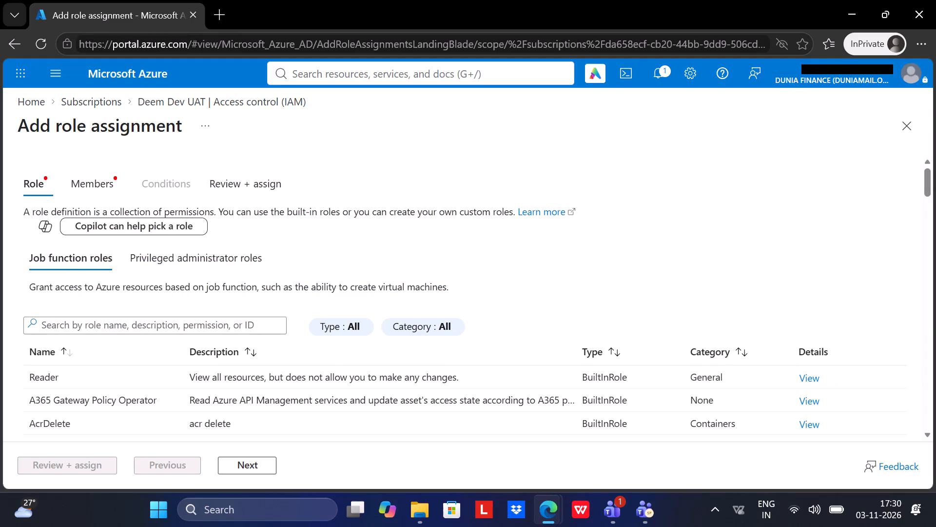
scroll(117, 375, "down", 1)
left_click(51, 243)
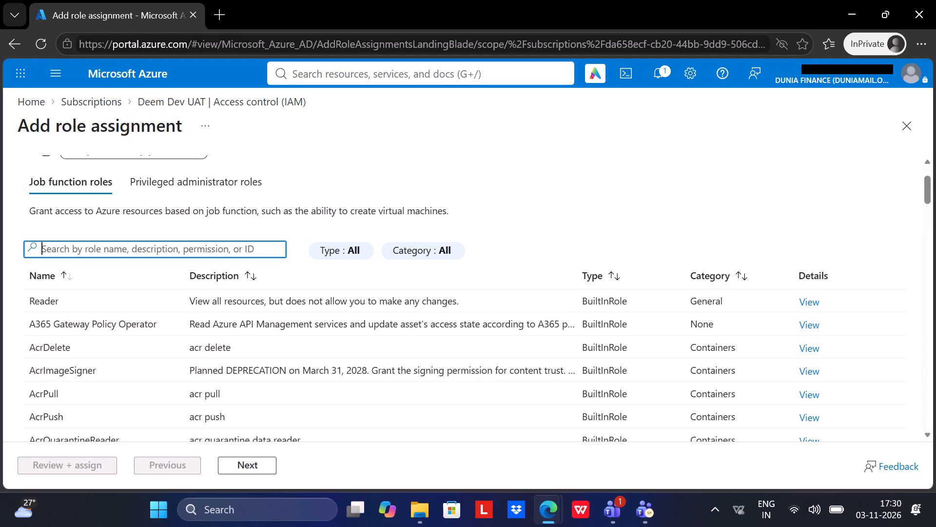
key("o")
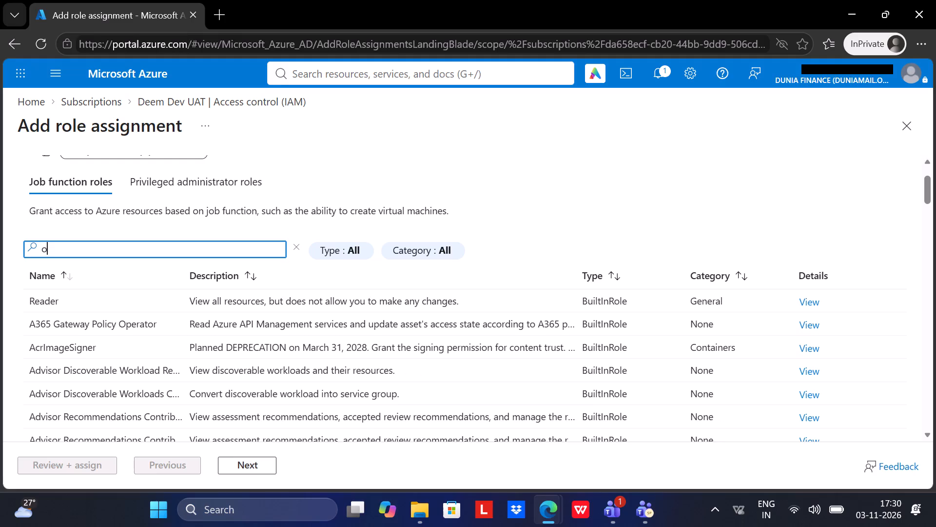
type("wn")
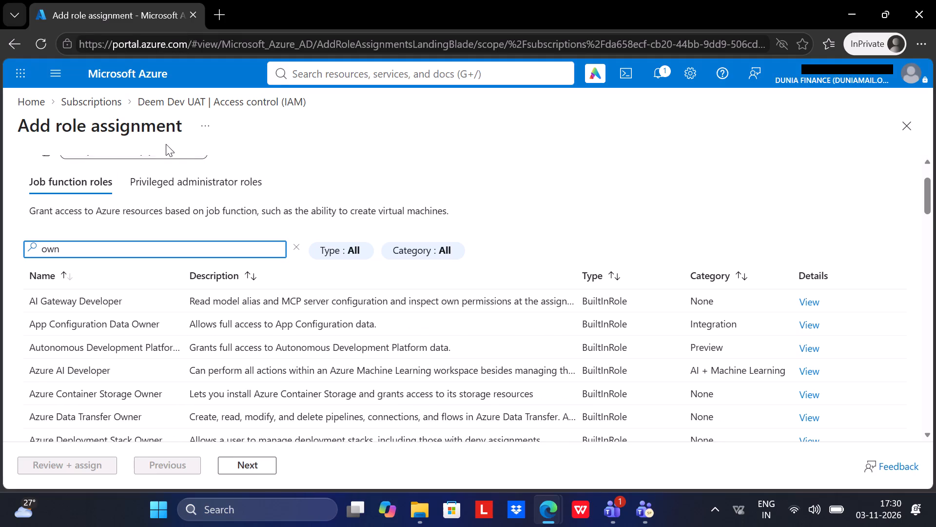
left_click(175, 176)
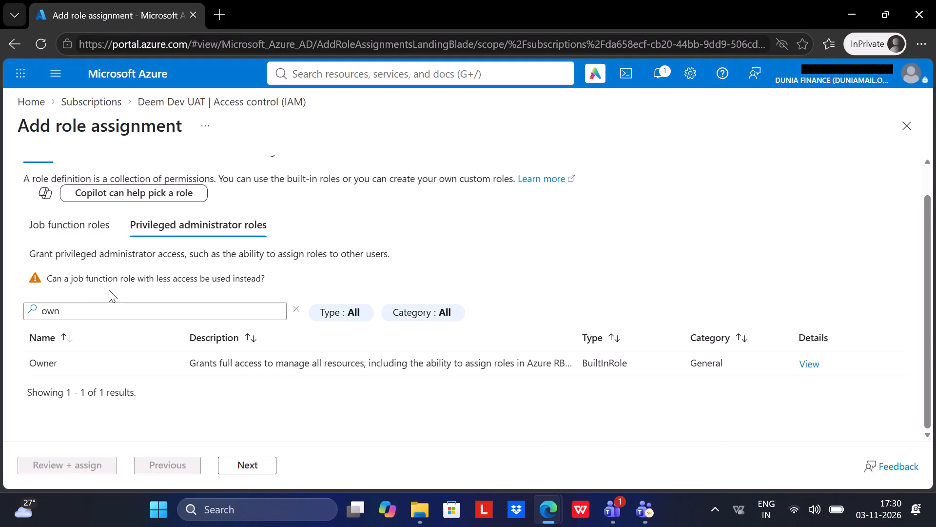
left_click(88, 358)
scroll(88, 358, "down", 1)
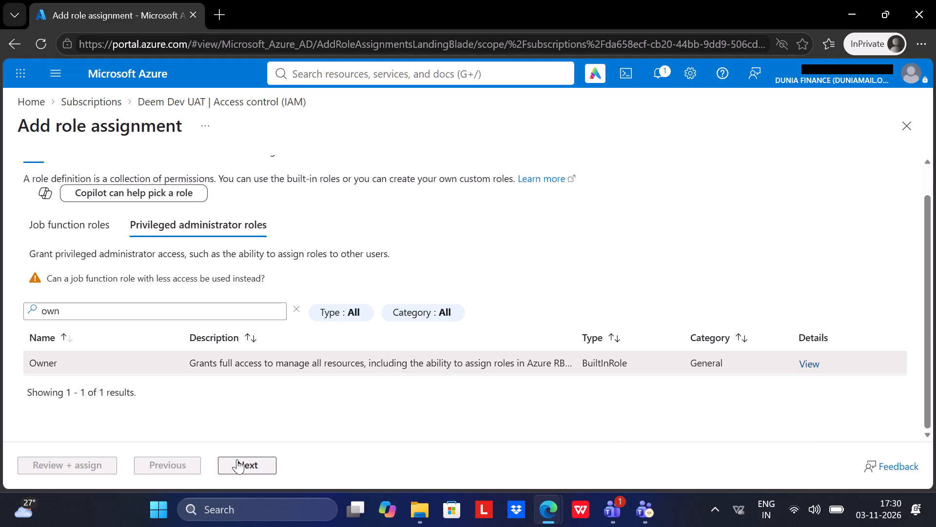
left_click(237, 459)
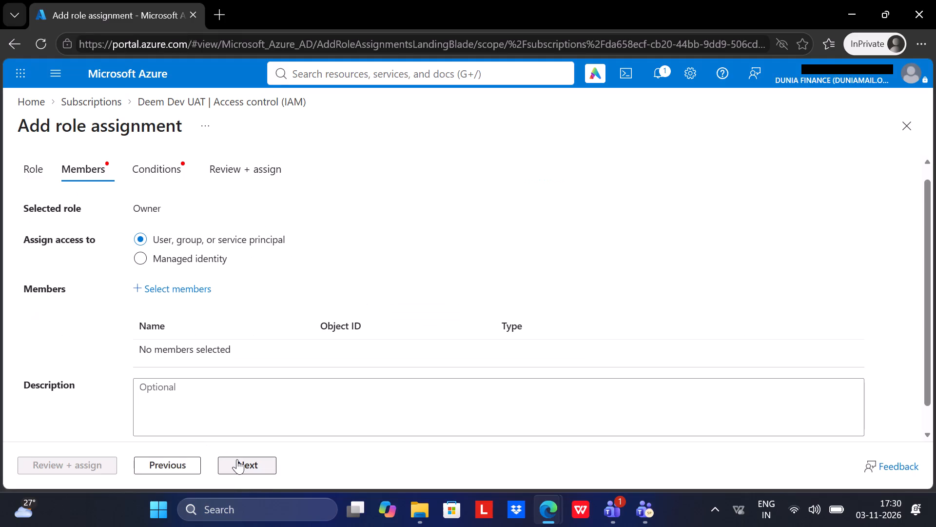
Find the external user by the copied user ID, add them as a member, and continue to the conditions.
scroll(211, 366, "down", 1)
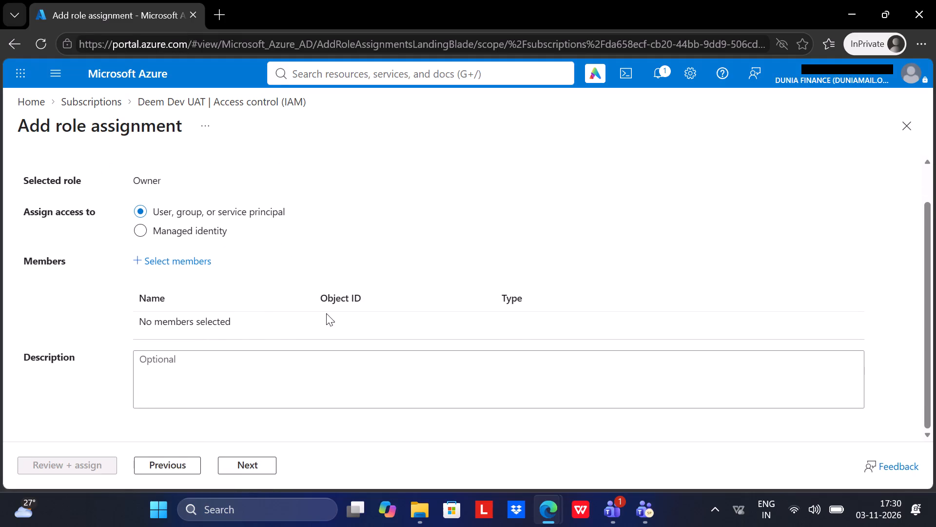
left_click(177, 264)
left_click(554, 146)
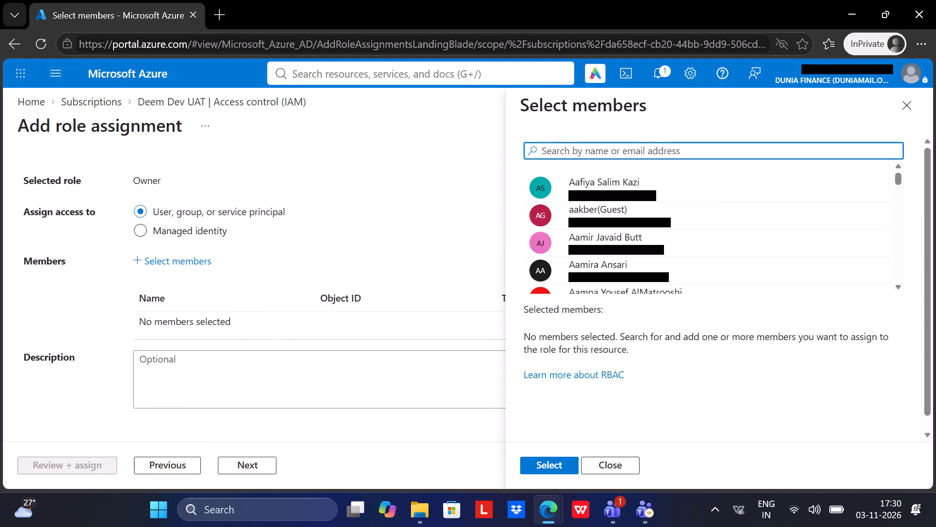
key("ctrl+v")
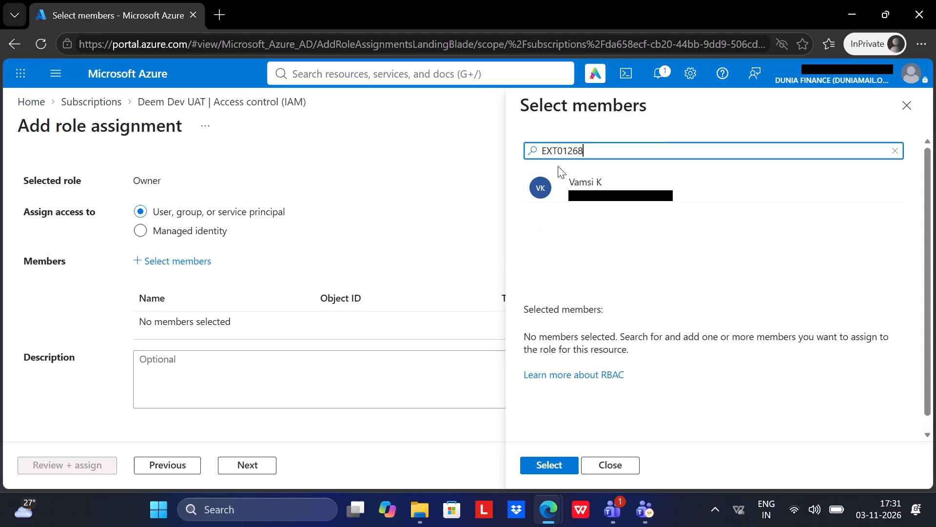
left_click(576, 181)
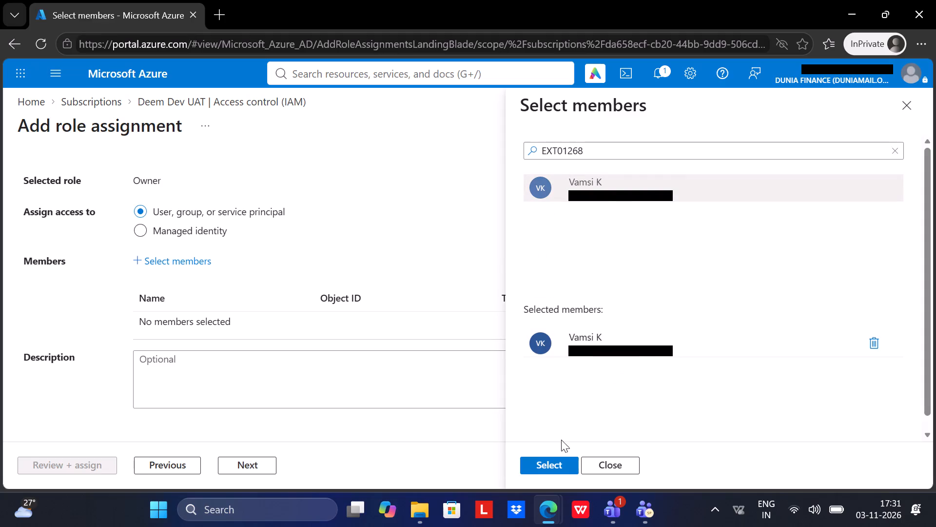
left_click(544, 467)
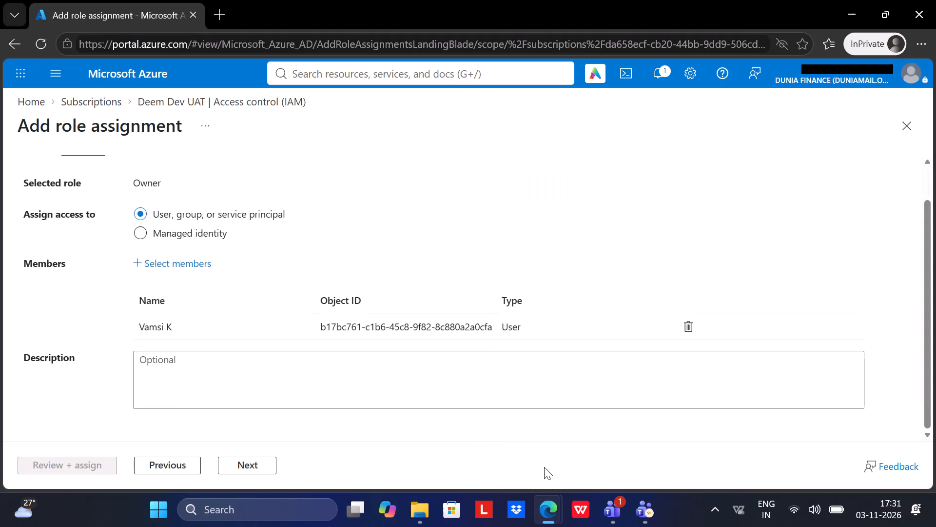
scroll(360, 378, "down", 1)
left_click(253, 460)
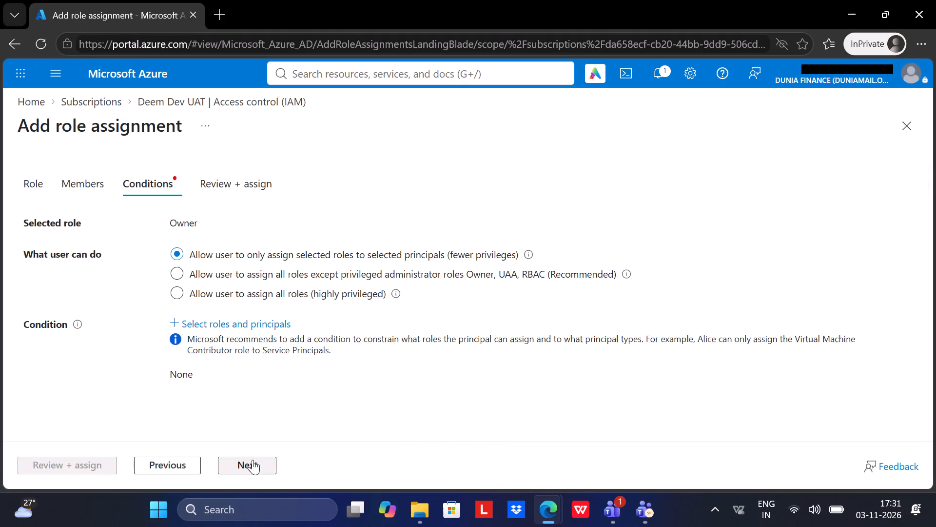
Set what the user can do to "Allow user to assign all roles (highly privileged)" and continue to the summary.
left_click(176, 287)
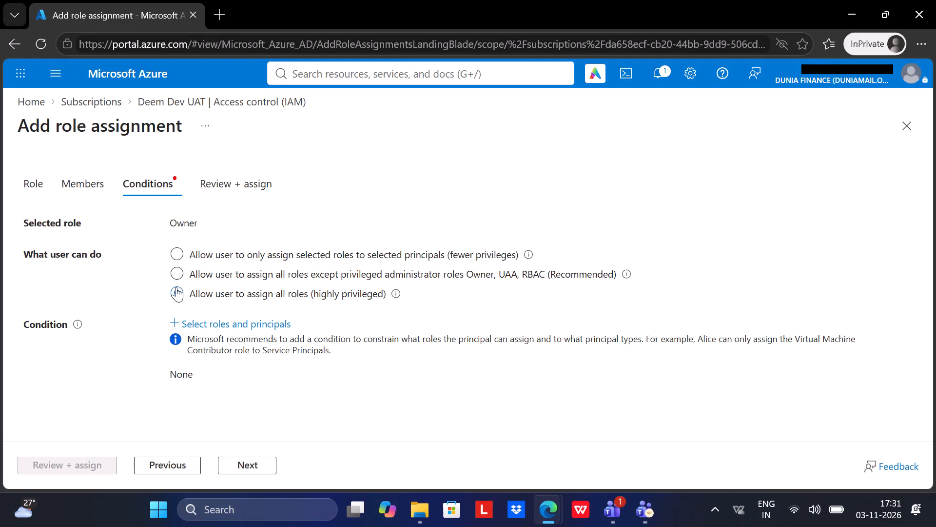
left_click(242, 466)
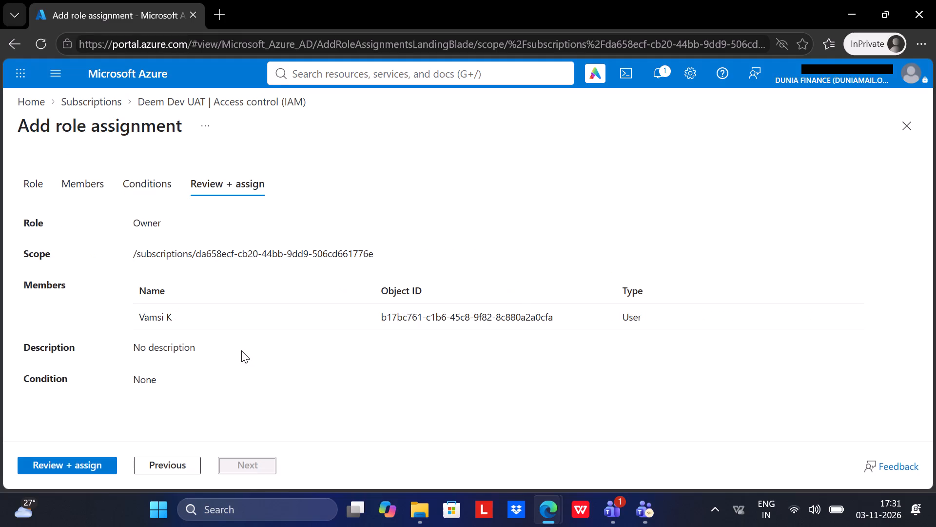
Review the summary and submit the external user's Owner role assignment on Deem Dev UAT.
scroll(241, 350, "down", 1)
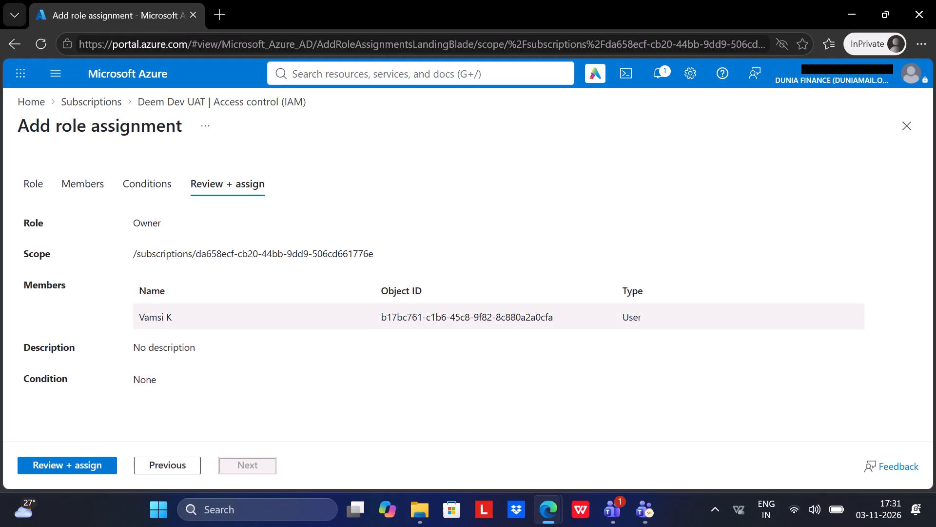
left_click(75, 464)
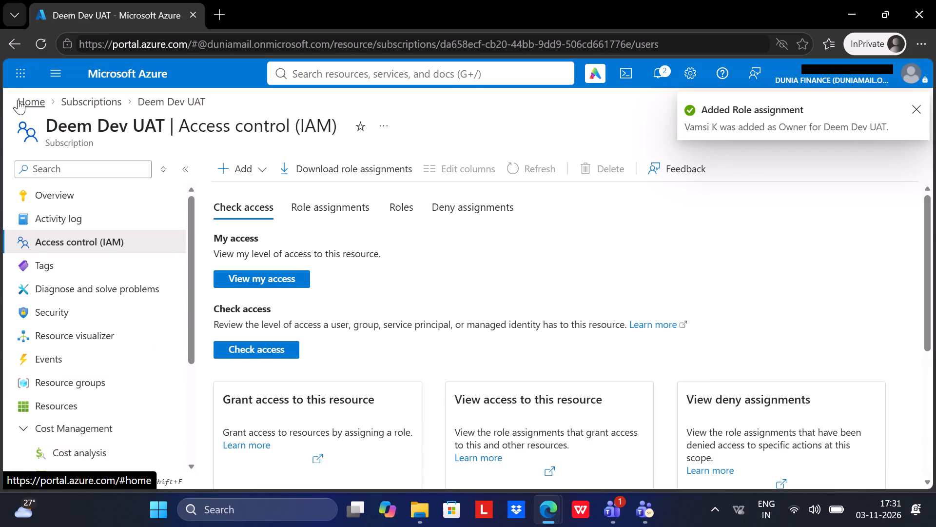
Return to the portal home and open access control (IAM) for the Deem Production subscription.
left_click(18, 100)
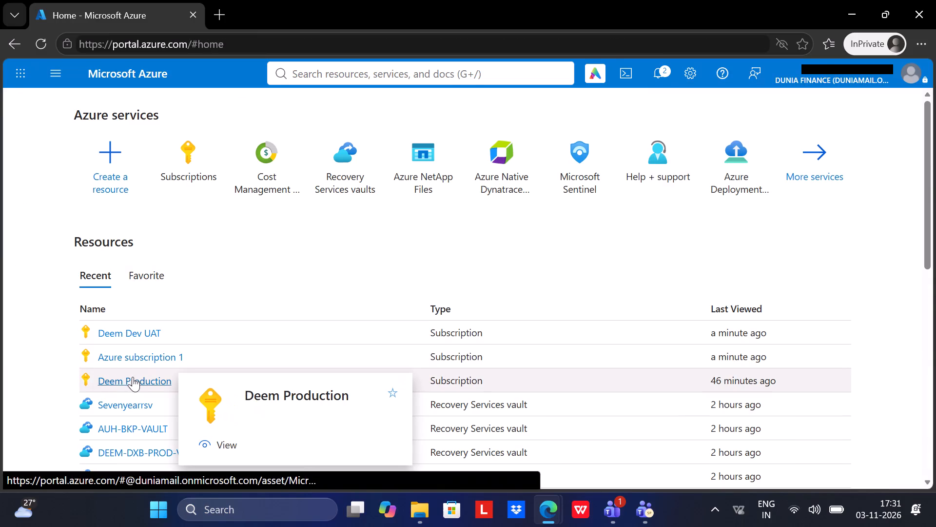
left_click(133, 377)
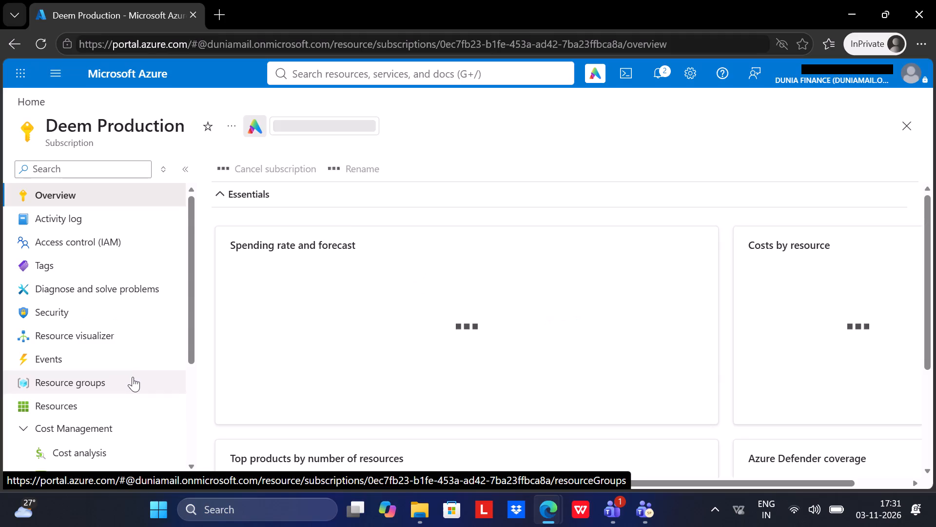
left_click(81, 246)
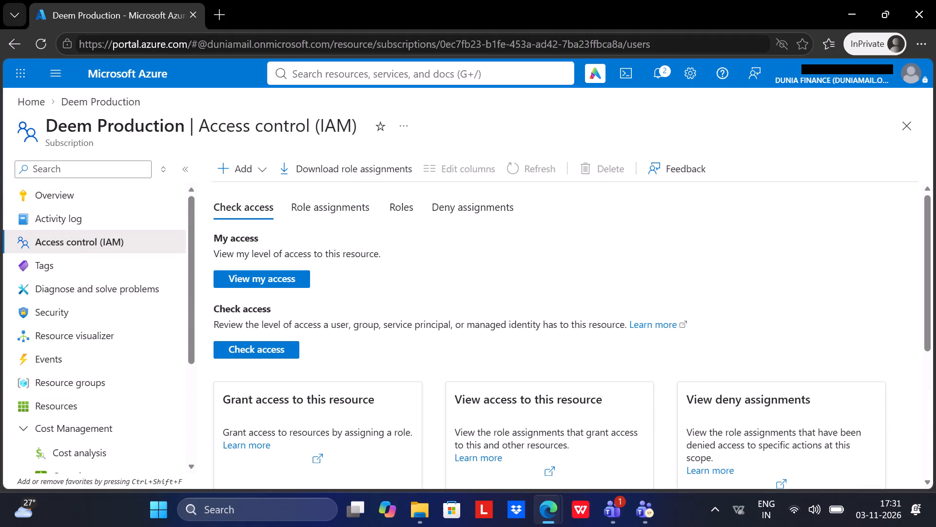
scroll(338, 296, "down", 1)
scroll(338, 296, "up", 1)
Start a role assignment on Deem Production with the privileged administrator role Owner and continue to the members.
left_click(246, 163)
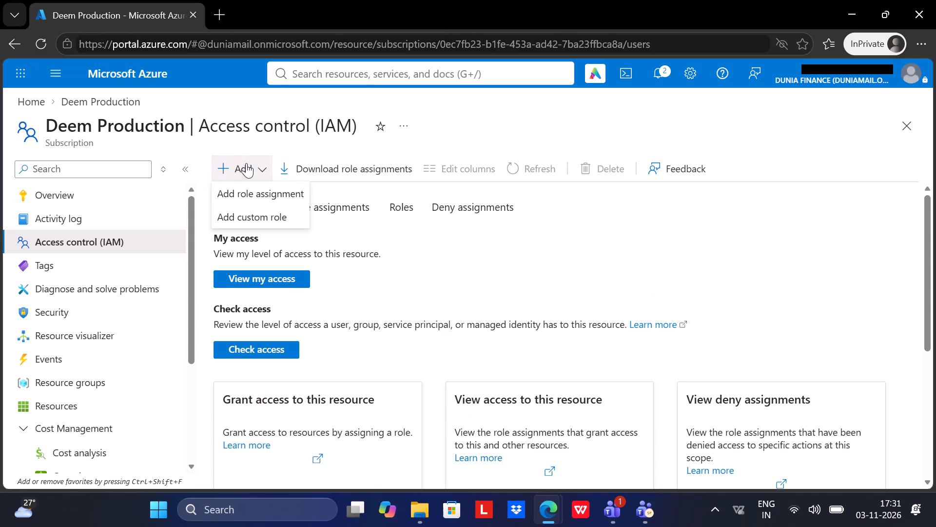
left_click(247, 184)
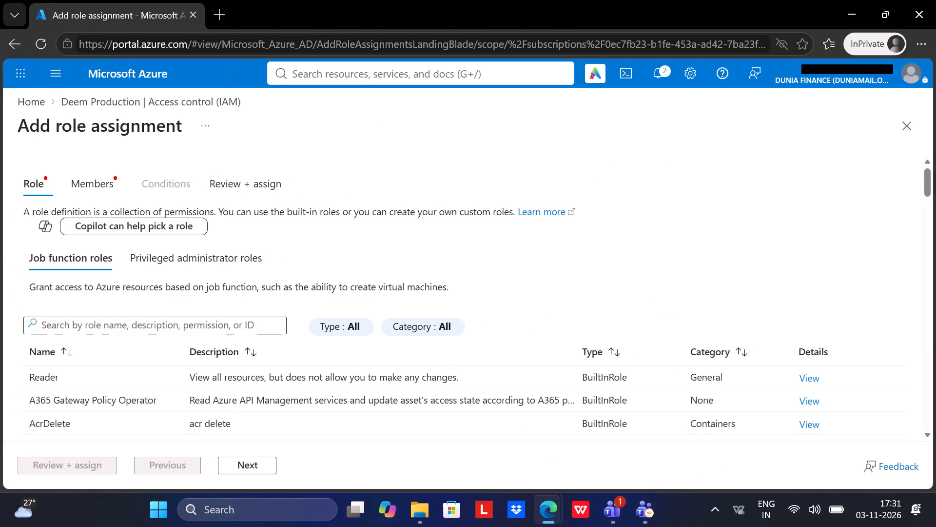
left_click(186, 268)
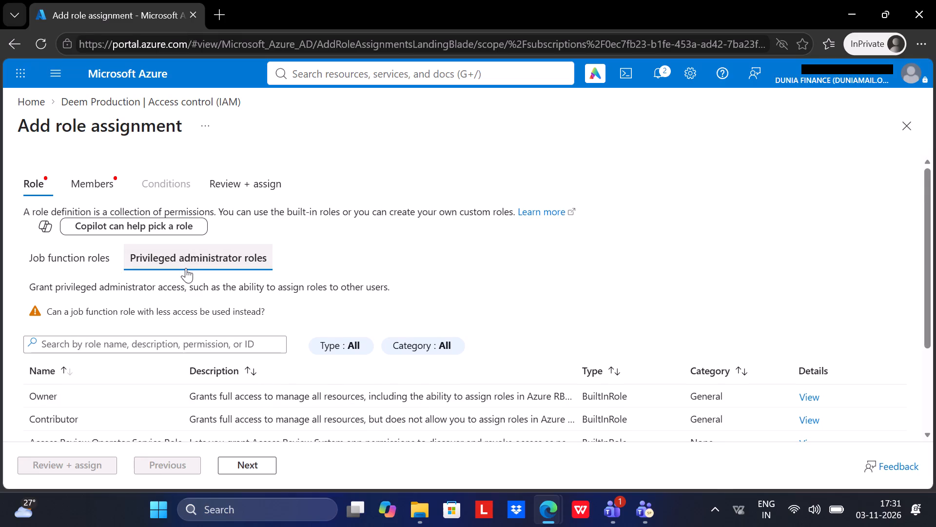
left_click(74, 394)
scroll(235, 355, "down", 2)
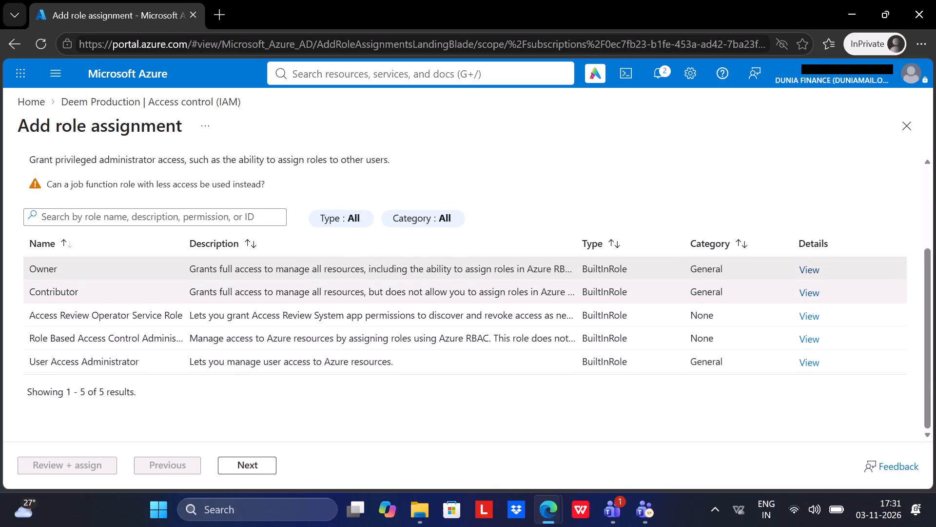
scroll(235, 355, "up", 1)
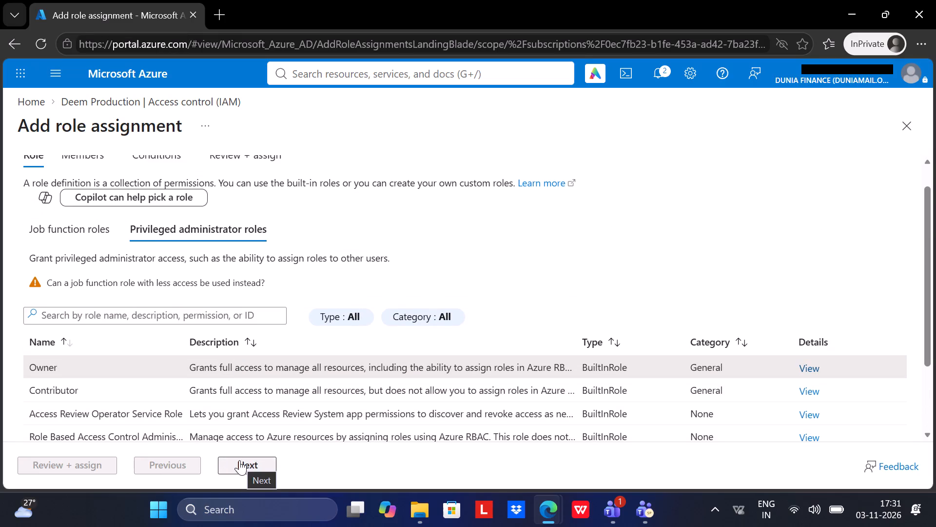
left_click(239, 460)
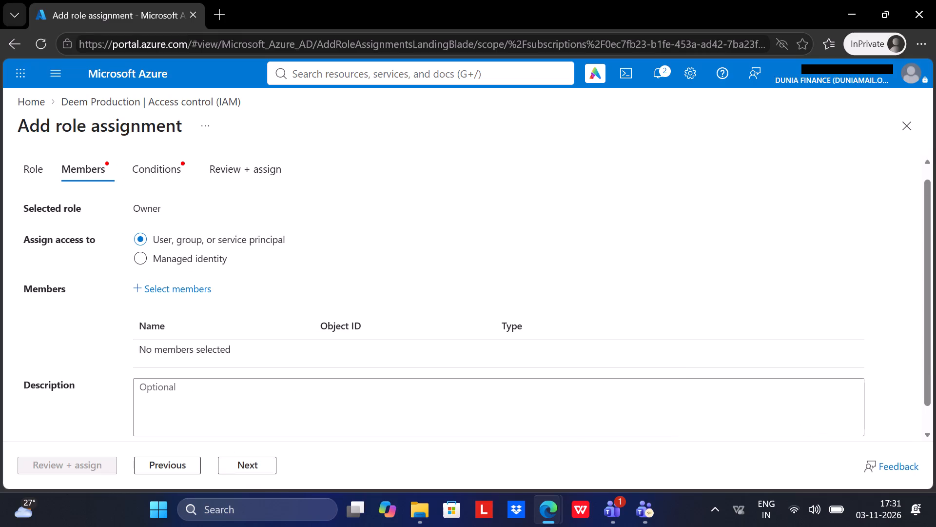
Find the external user by the copied user ID, add them as a member, and continue to the conditions.
left_click(156, 287)
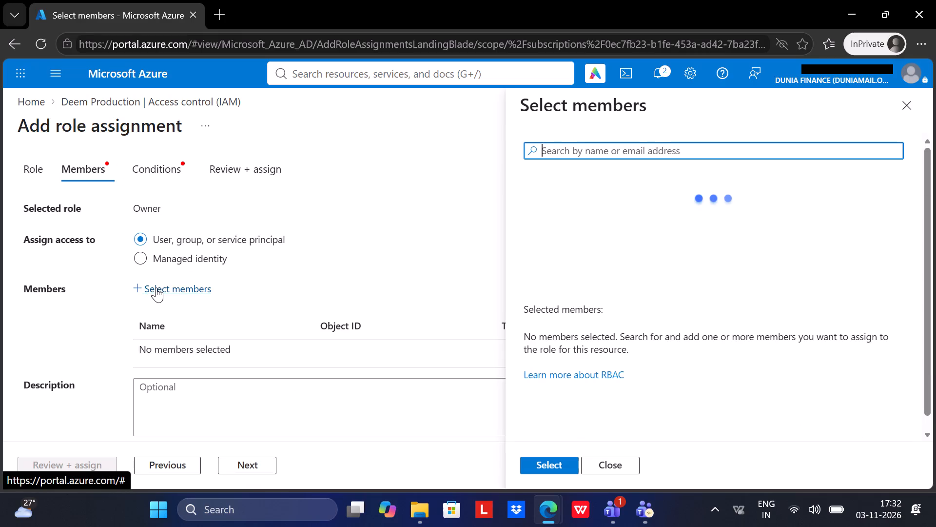
left_click(562, 154)
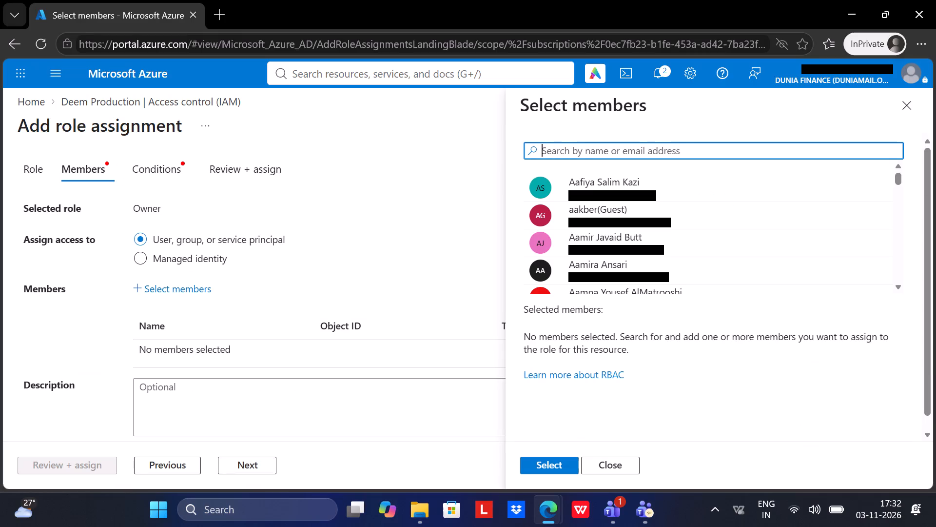
key("ctrl+v")
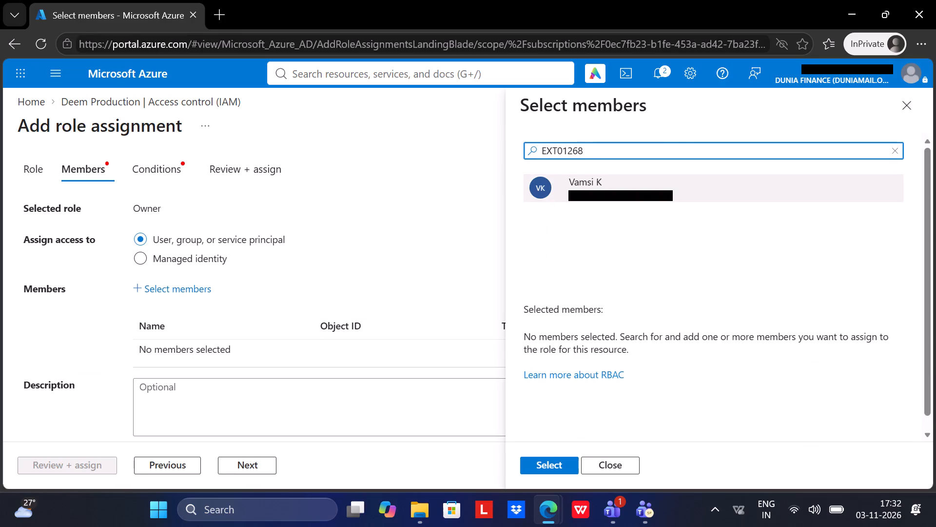
left_click(586, 181)
left_click(542, 471)
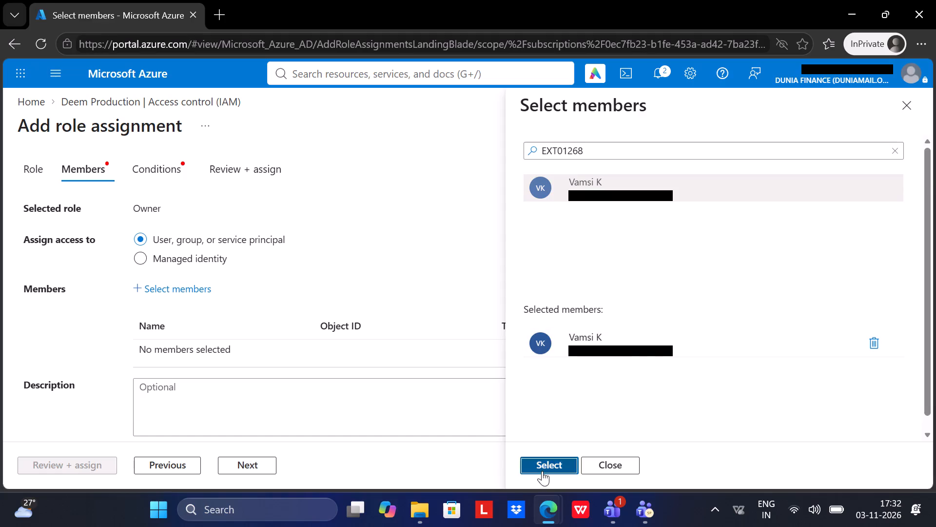
scroll(290, 385, "down", 1)
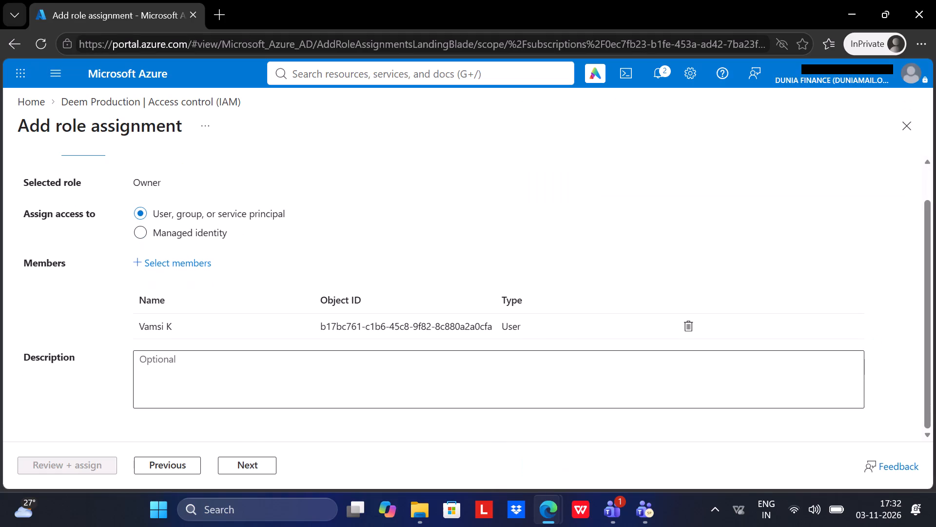
left_click(240, 464)
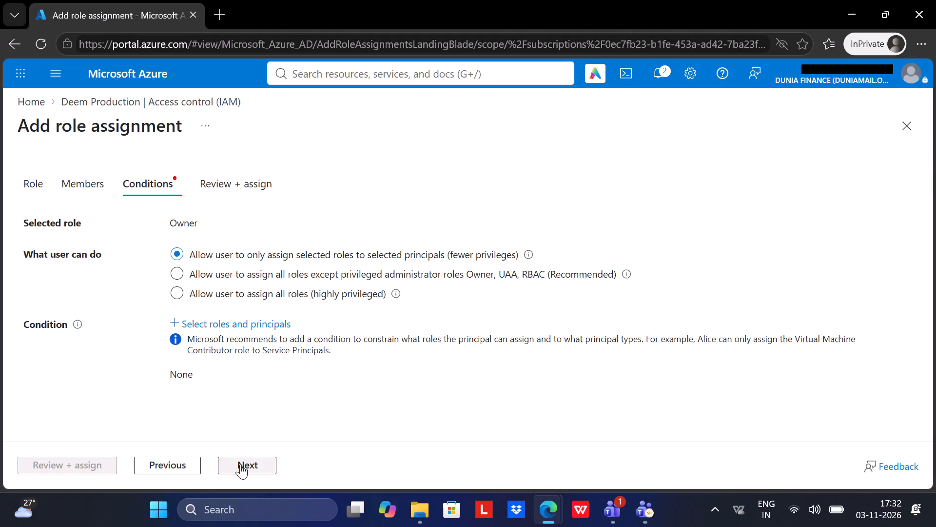
Choose "Allow user to assign all roles (highly privileged)" and submit the external user's Owner role assignment on Deem Production.
left_click(171, 289)
left_click(241, 468)
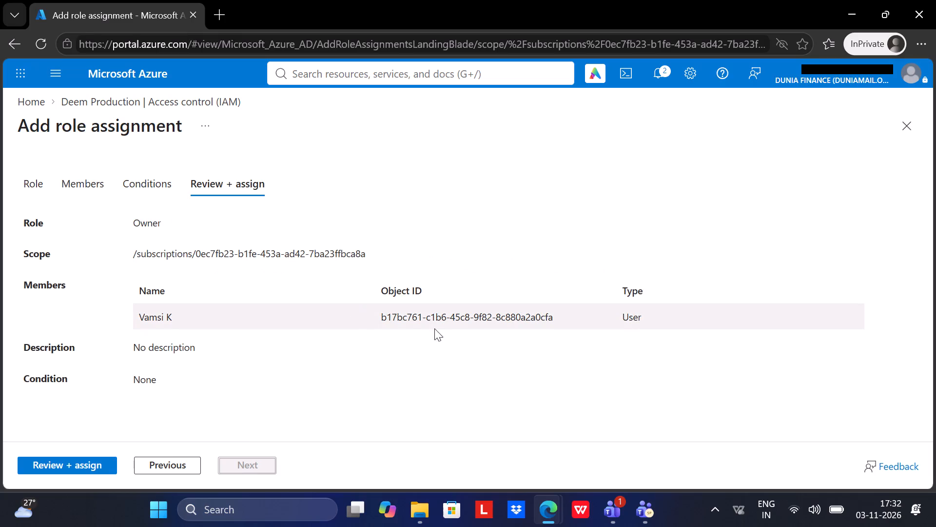
left_click(75, 463)
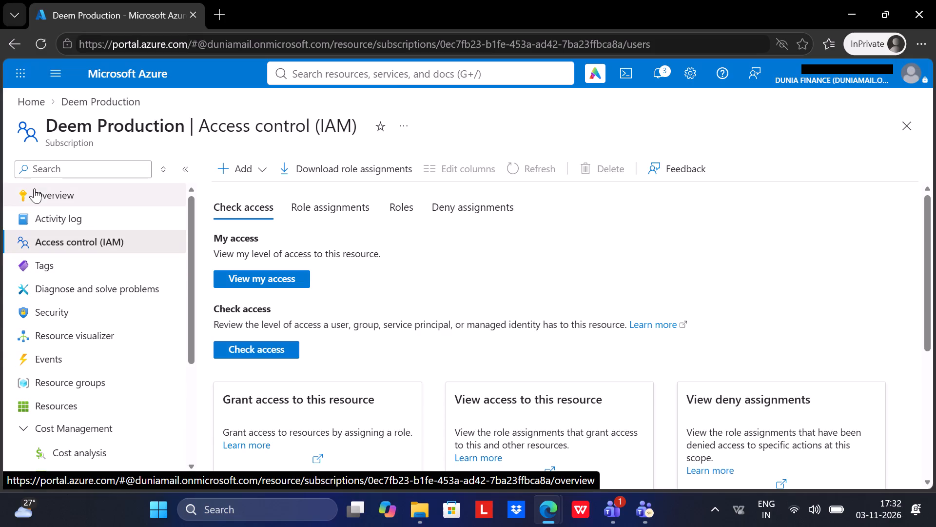
Return to the portal home and open access control (IAM) for the Deem_DEV_UAT subscription from the full subscriptions list.
left_click(29, 100)
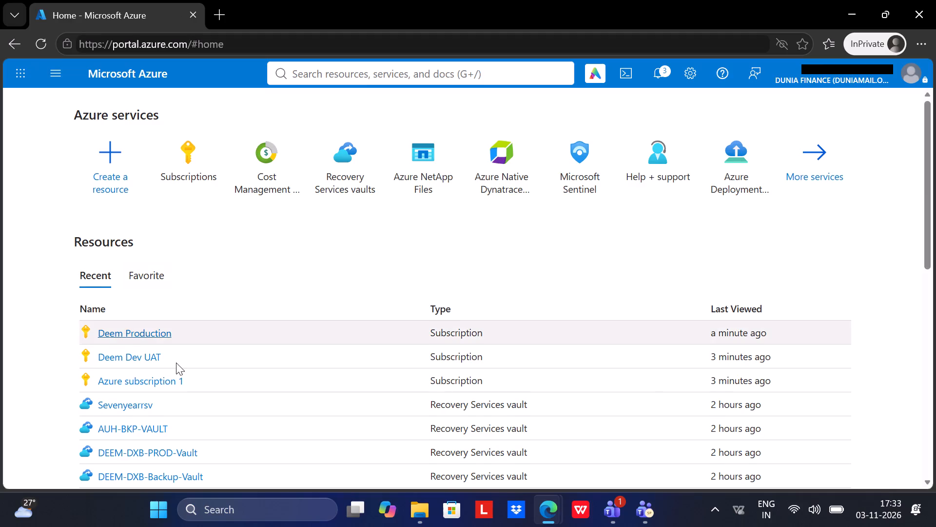
scroll(176, 363, "down", 1)
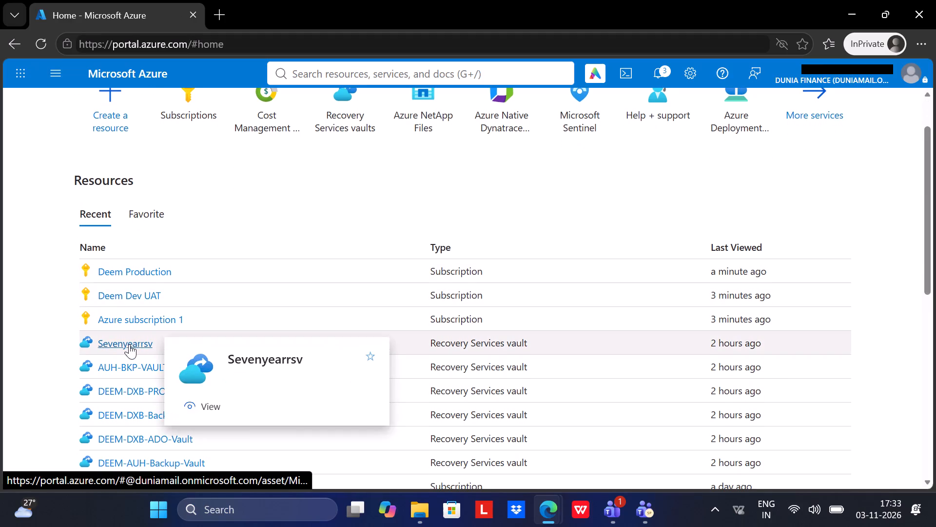
scroll(129, 344, "down", 2)
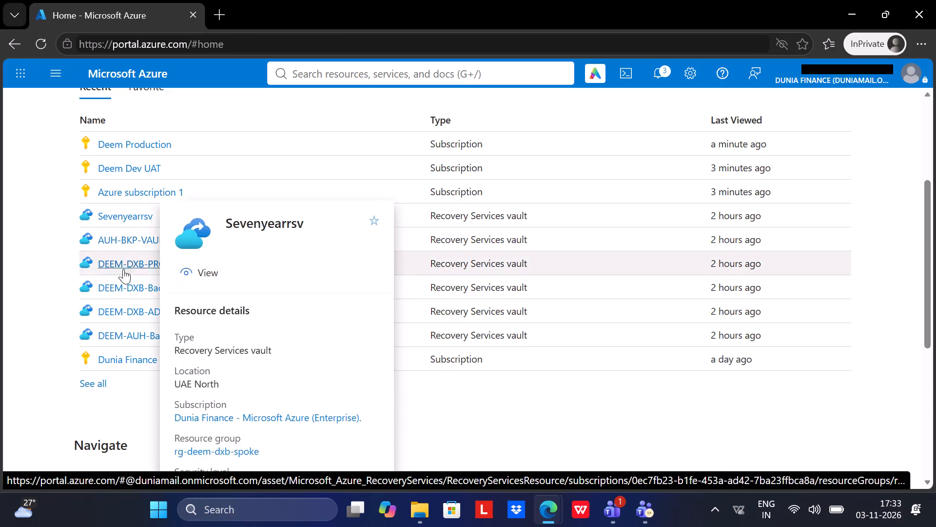
scroll(232, 174, "up", 3)
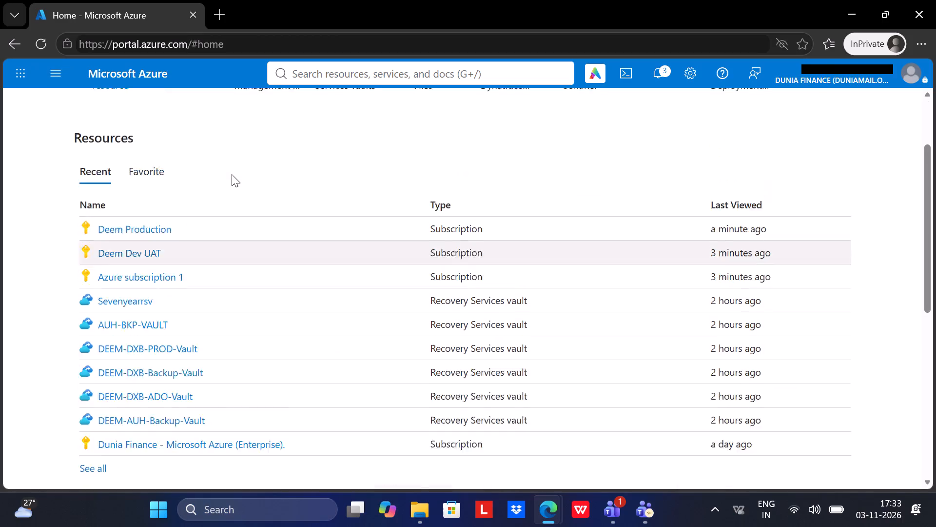
scroll(232, 174, "up", 2)
left_click(198, 173)
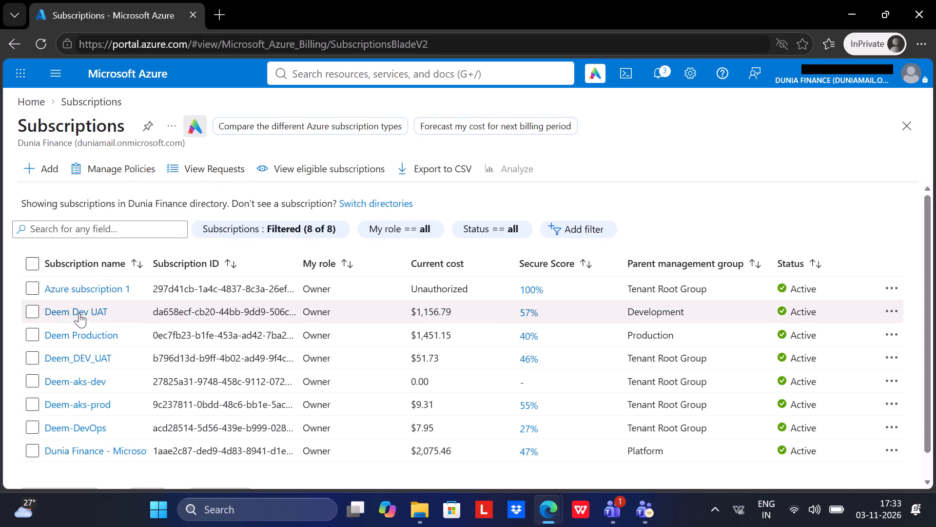
left_click(78, 359)
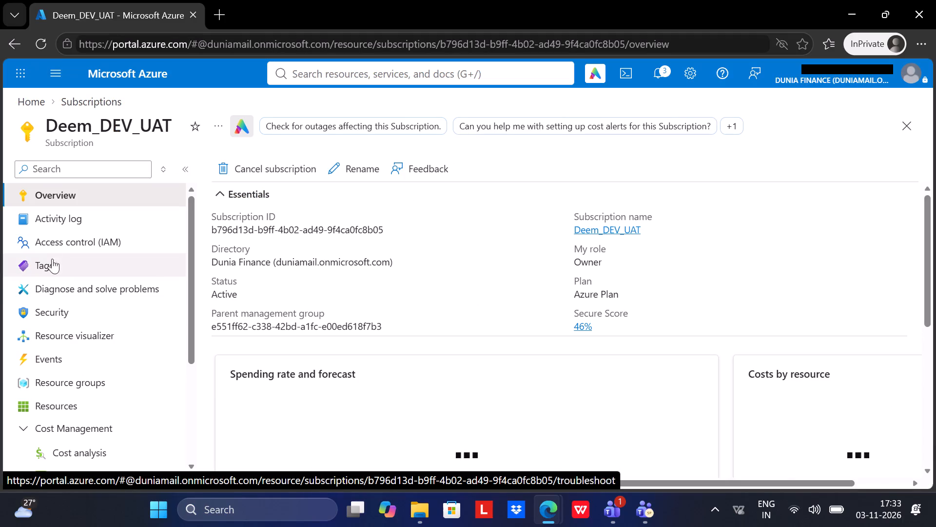
left_click(60, 245)
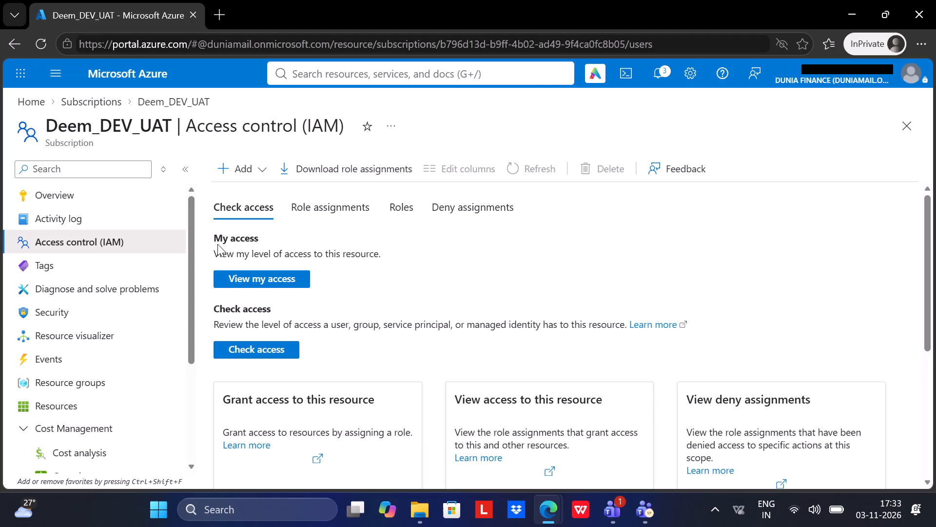
Start a role assignment on Deem_DEV_UAT with the privileged administrator role Owner and continue to the members.
left_click(239, 169)
left_click(253, 190)
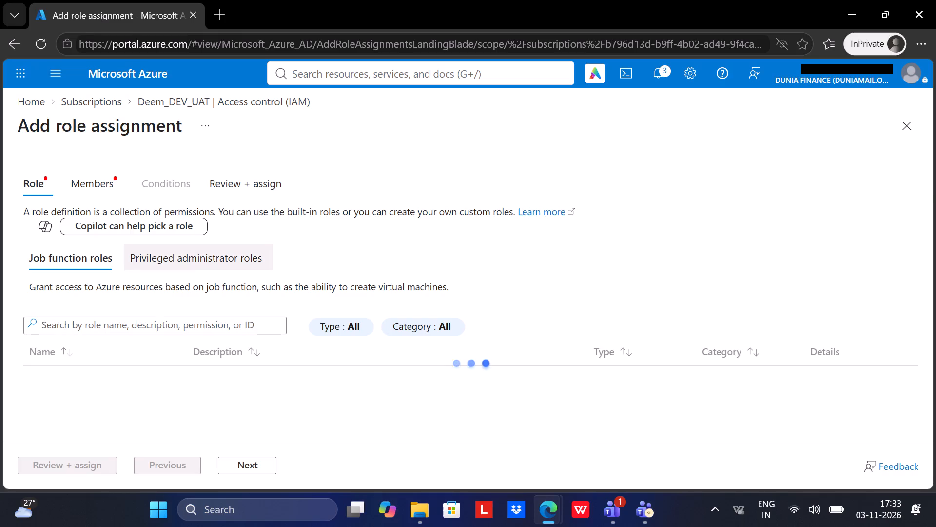
left_click(177, 249)
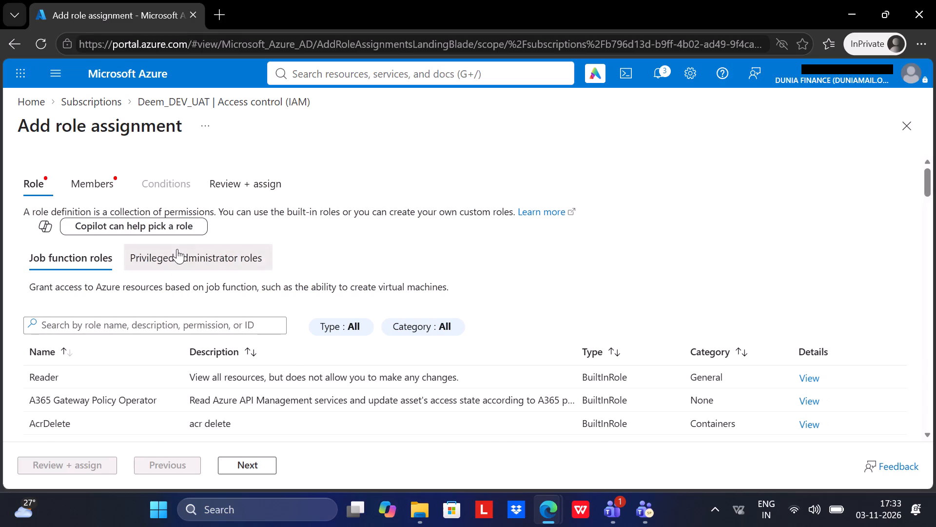
left_click(107, 398)
scroll(107, 398, "down", 1)
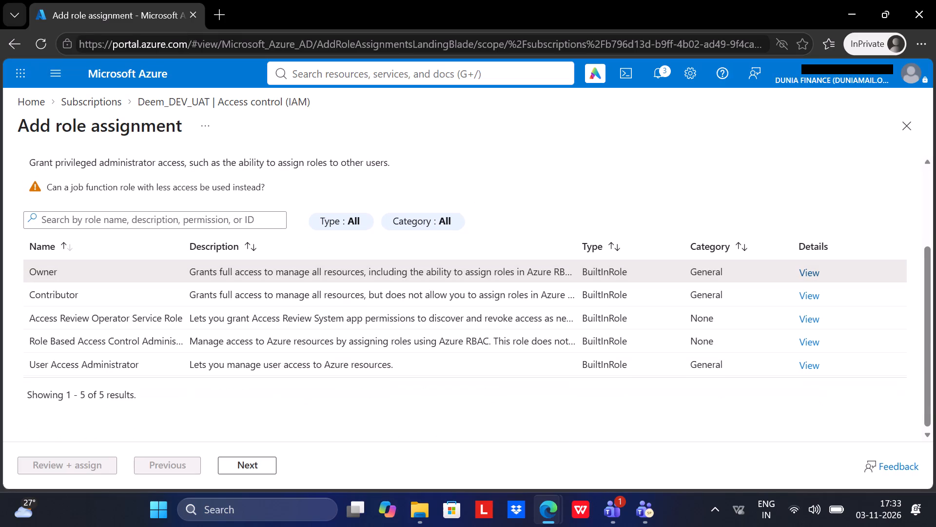
left_click(230, 467)
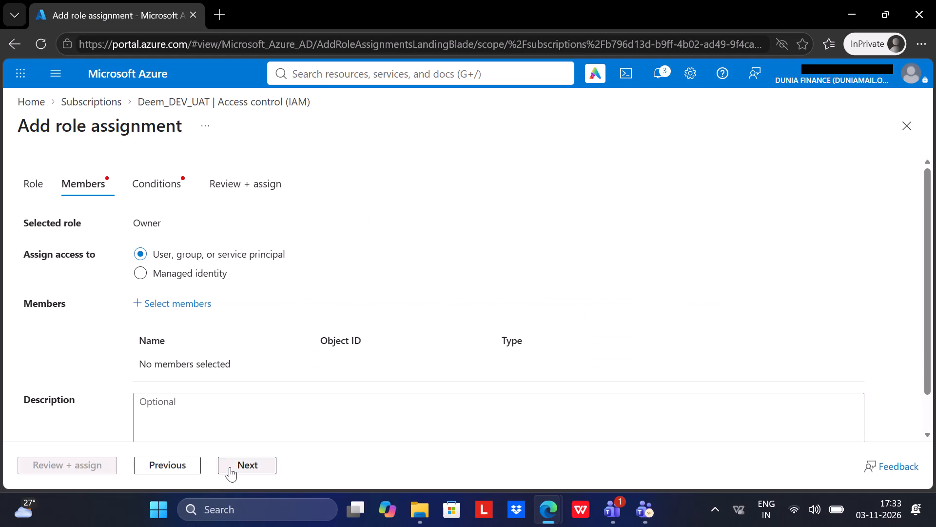
Find the external user by the copied user ID, add them as a member, and continue to the conditions.
left_click(144, 305)
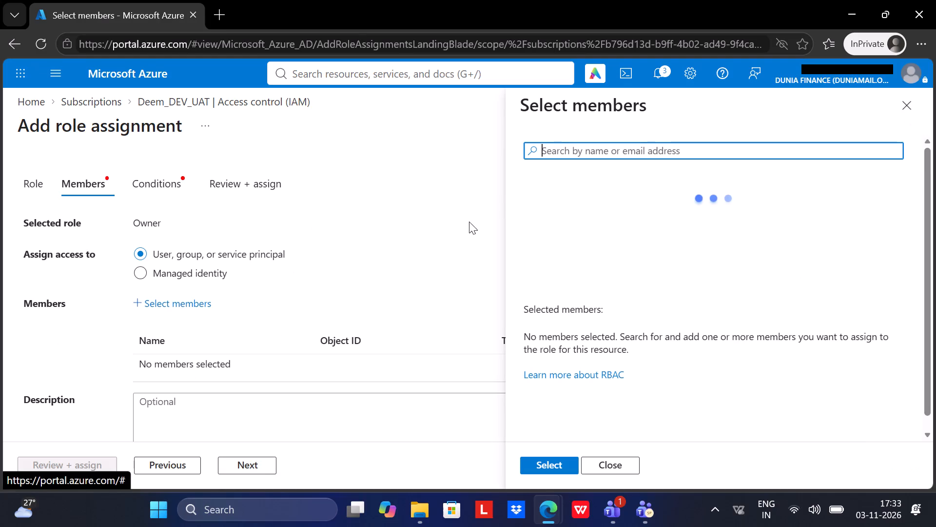
left_click(571, 143)
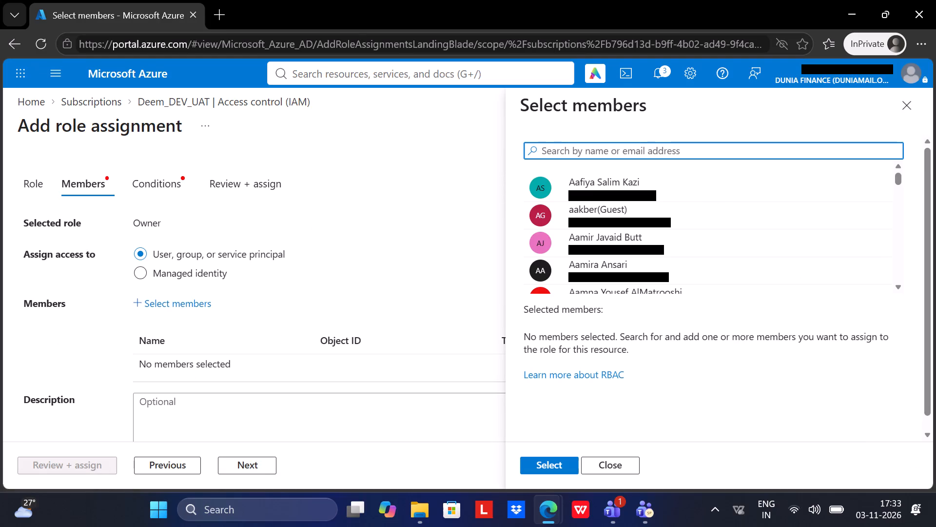
key("ctrl+v")
left_click(589, 189)
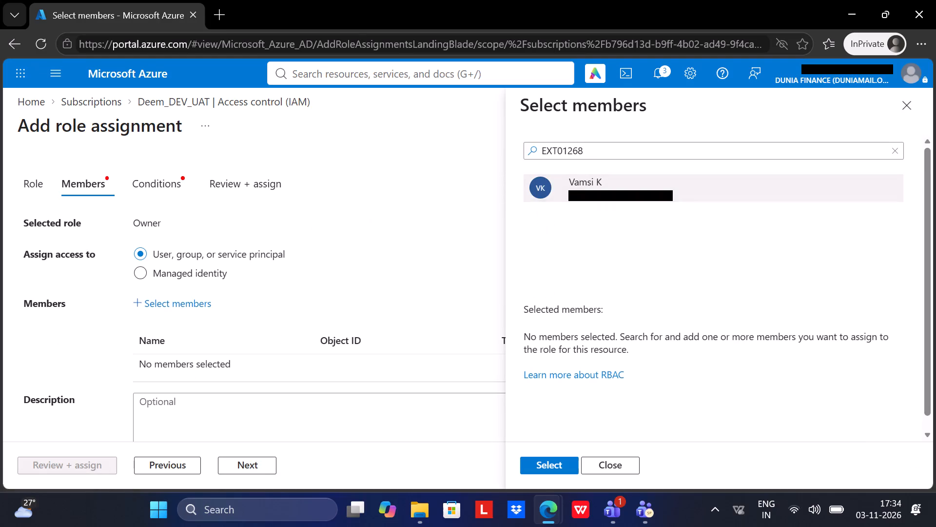
left_click(544, 466)
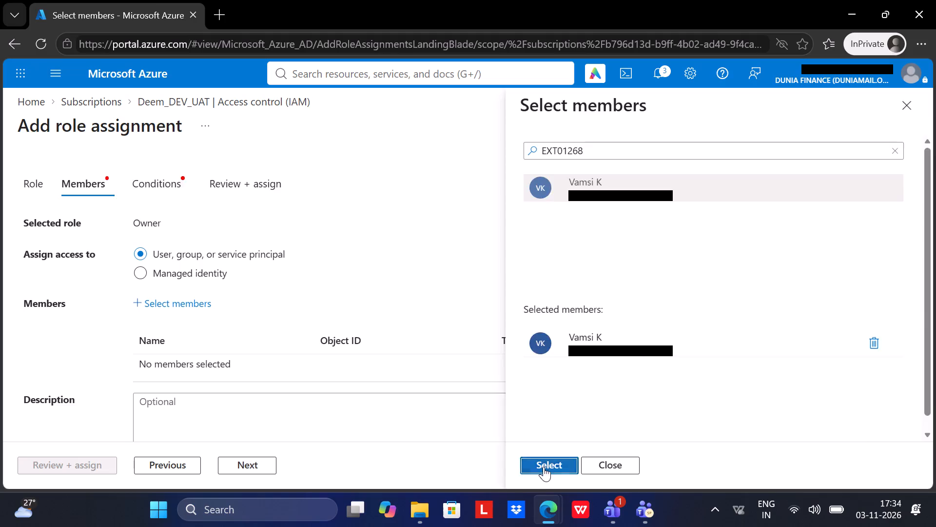
scroll(401, 386, "down", 1)
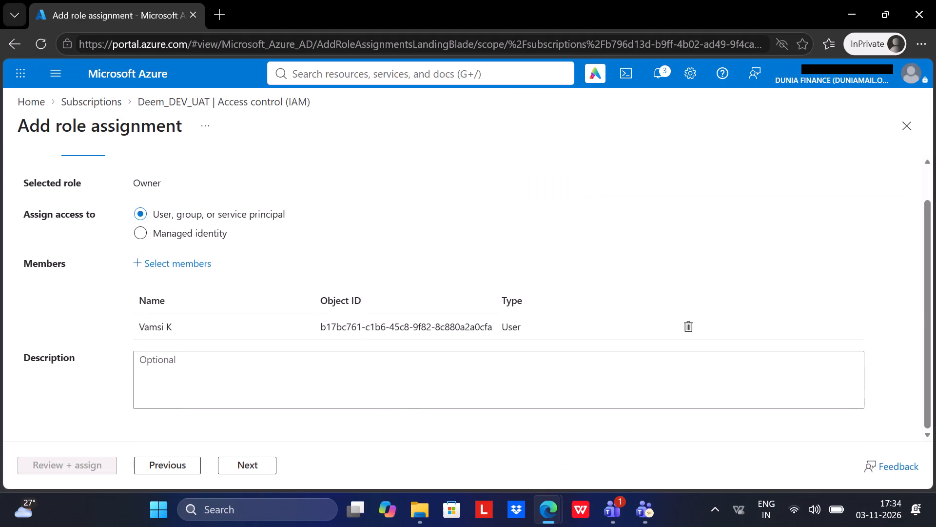
left_click(240, 466)
Set what the user can do to "Allow user to assign all roles (highly privileged)" and continue to the summary.
left_click(186, 293)
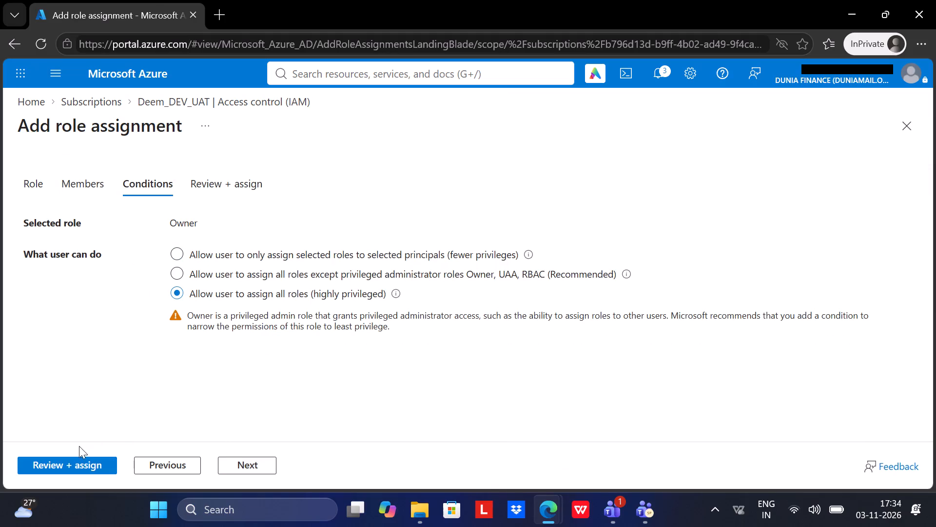
scroll(314, 353, "down", 1)
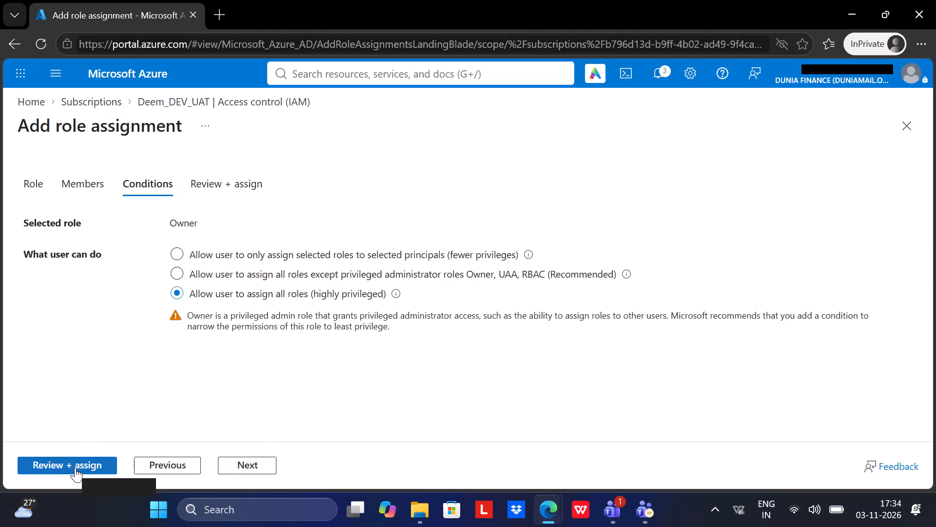
left_click(253, 461)
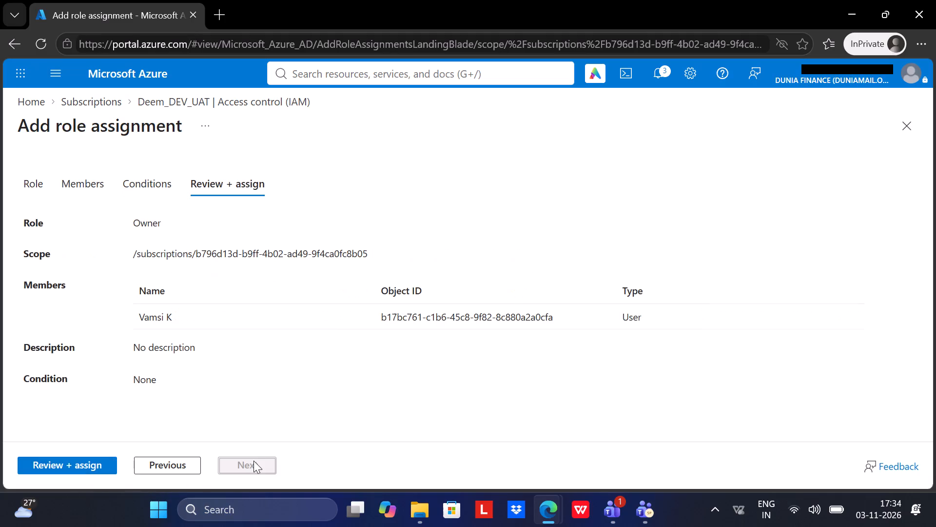
Review the role assignment summary and submit the Owner assignment for the Deem_DEV_UAT subscription.
scroll(212, 383, "down", 1)
scroll(212, 383, "up", 1)
left_click(71, 466)
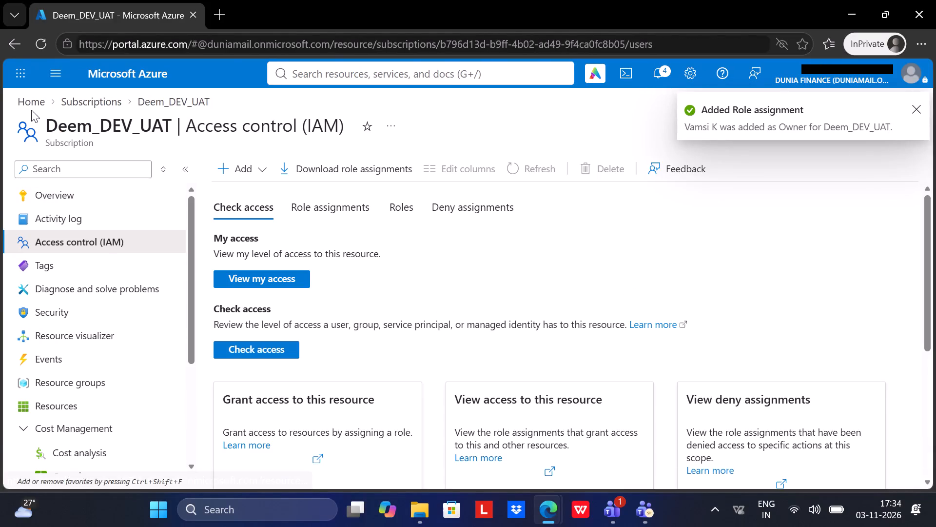
Return to the subscriptions list and open access control (IAM) for the Deem-aks-dev subscription.
left_click(85, 98)
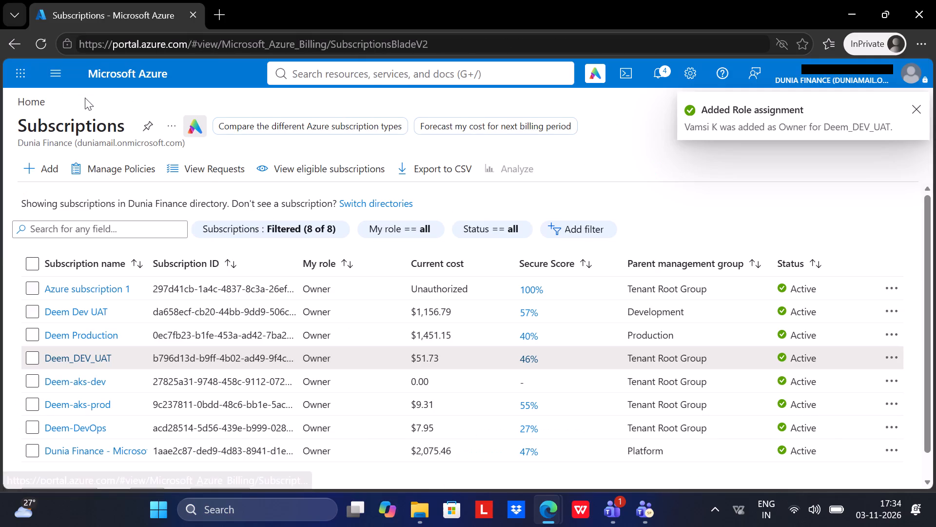
left_click(75, 378)
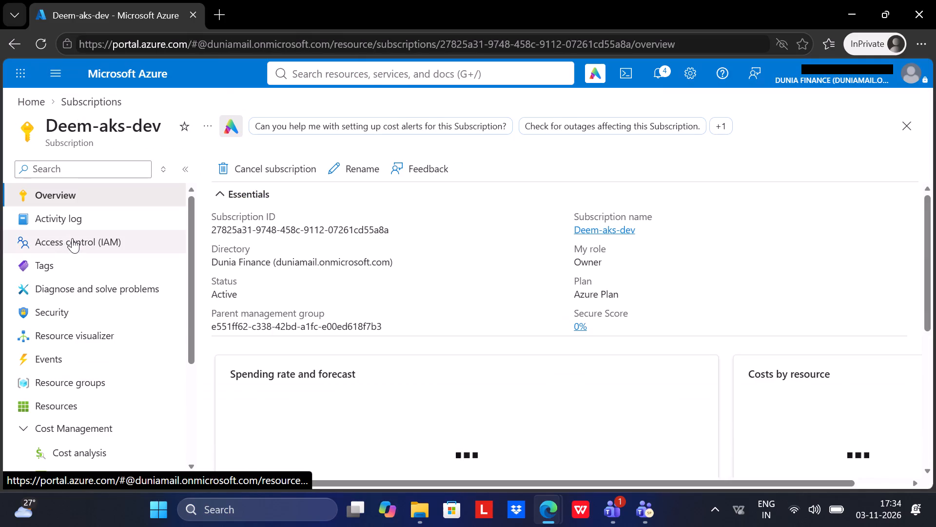
left_click(72, 238)
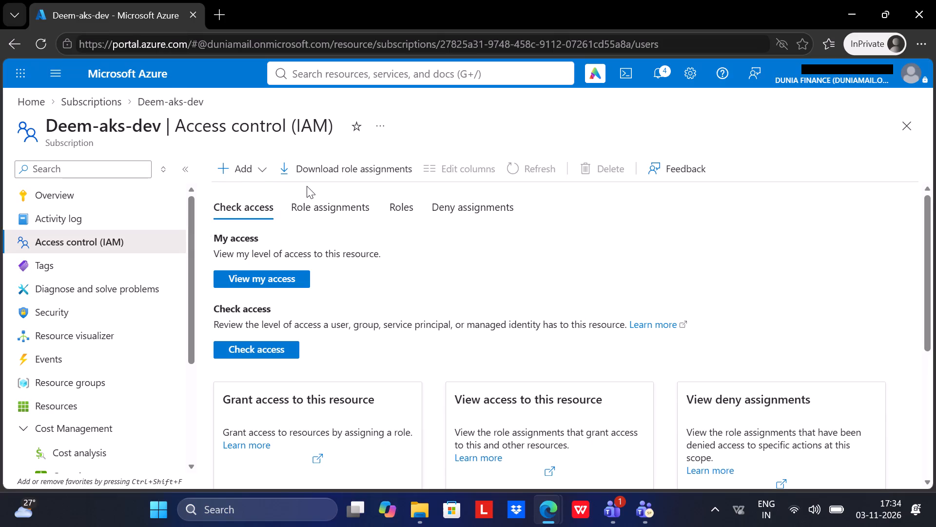
Start a role assignment on Deem-aks-dev with the privileged administrator role Owner and continue to the members.
left_click(246, 173)
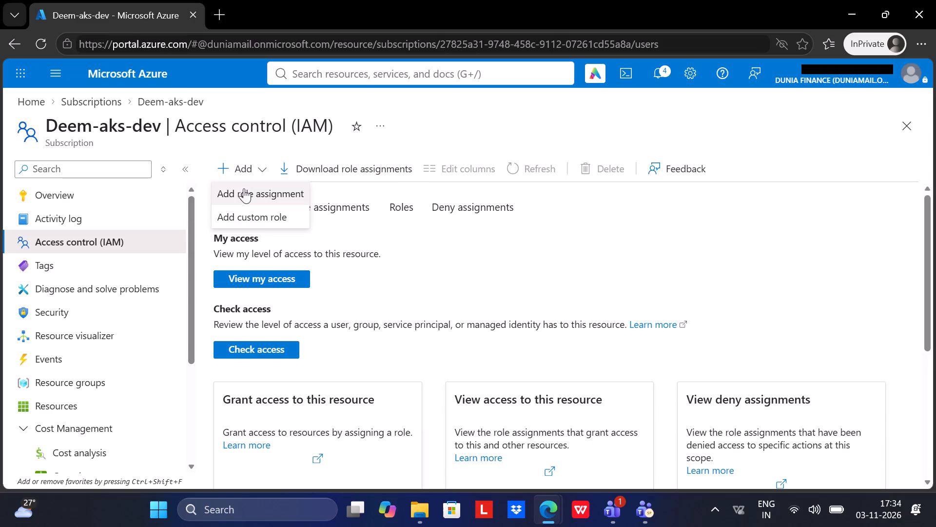
left_click(244, 188)
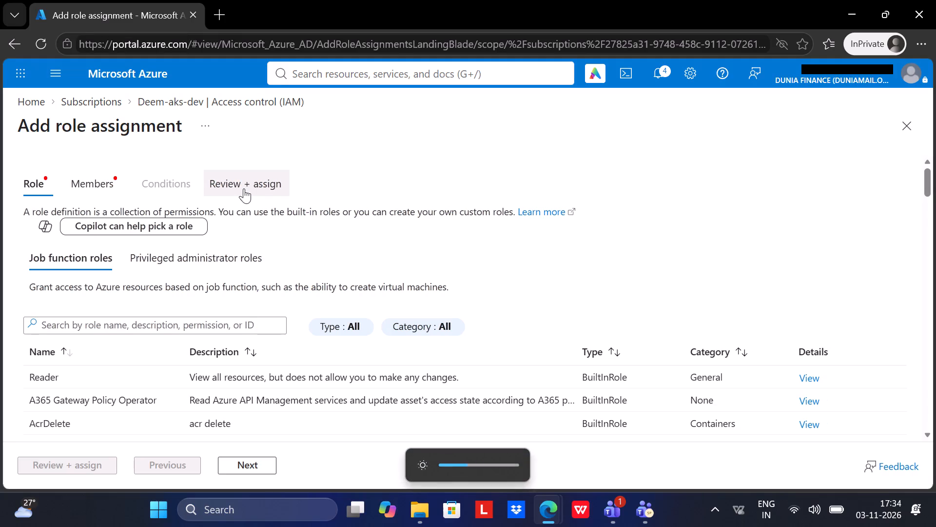
left_click(181, 263)
left_click(96, 393)
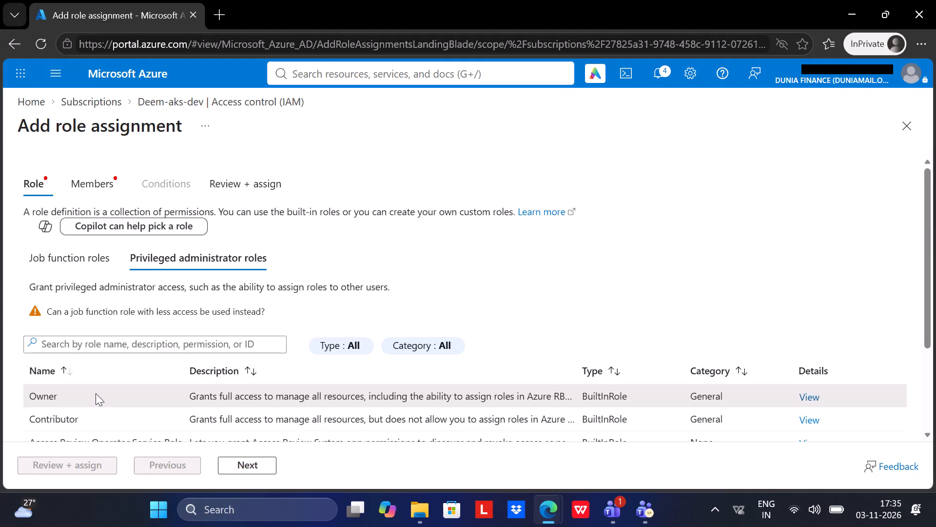
scroll(96, 393, "down", 1)
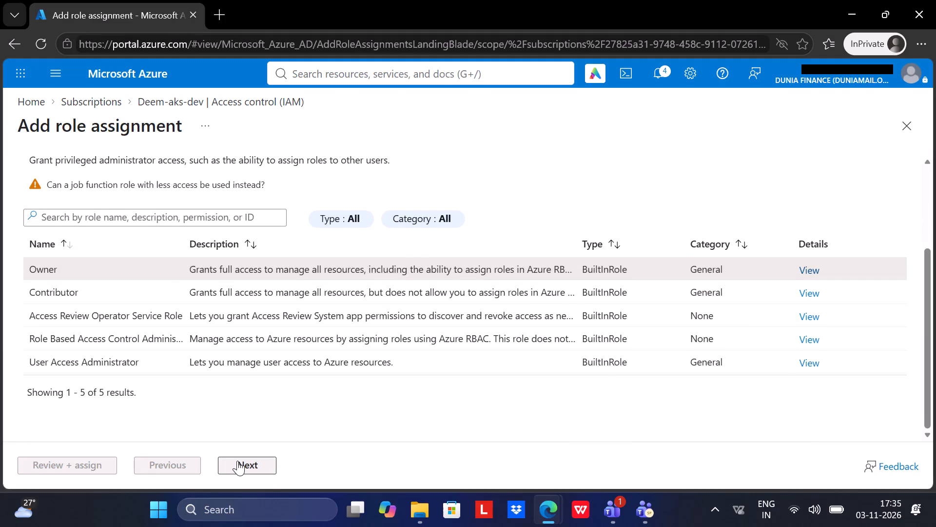
left_click(237, 461)
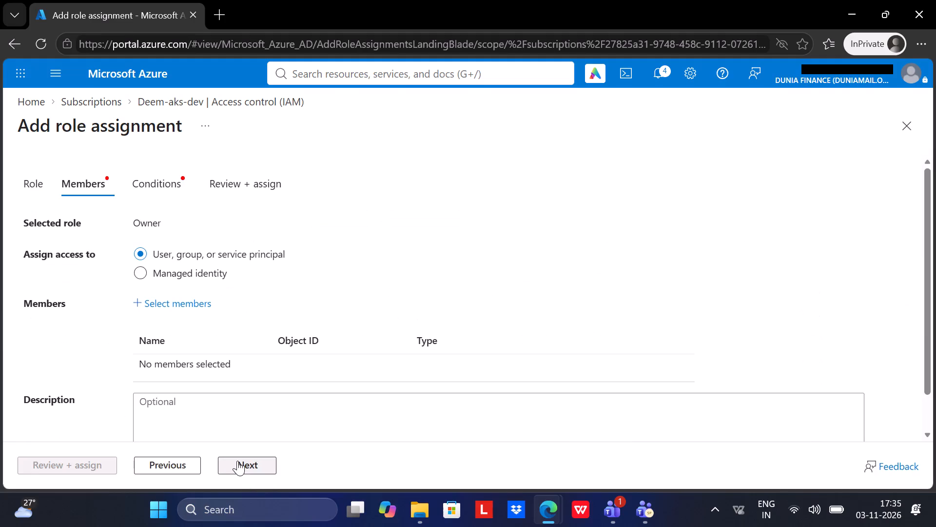
Find the external user by the copied user ID, add them as a member, and continue to the conditions.
left_click(172, 302)
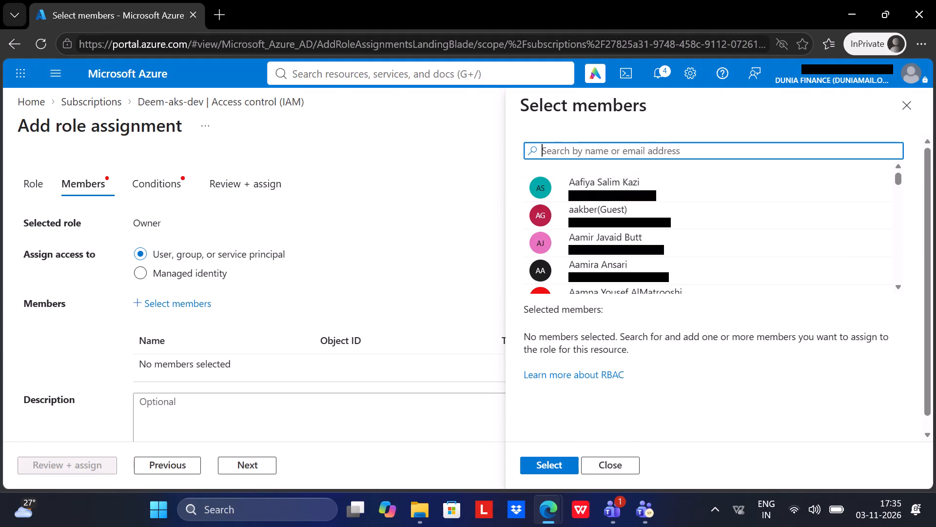
left_click(585, 156)
key("ctrl+v")
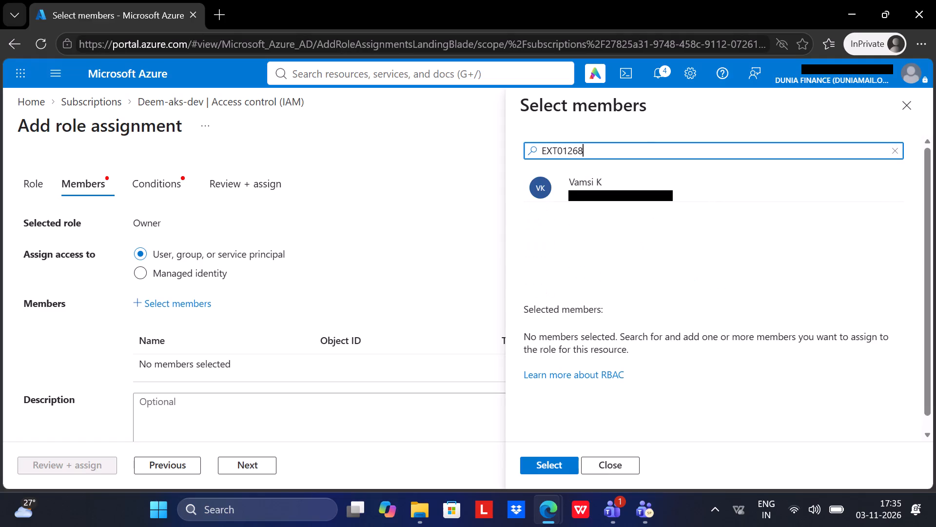
left_click(594, 179)
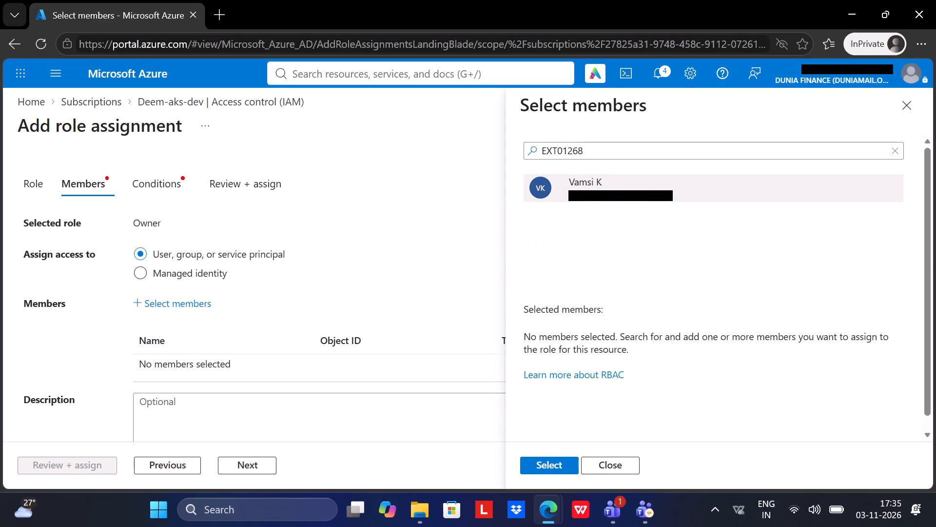
left_click(600, 185)
left_click(585, 178)
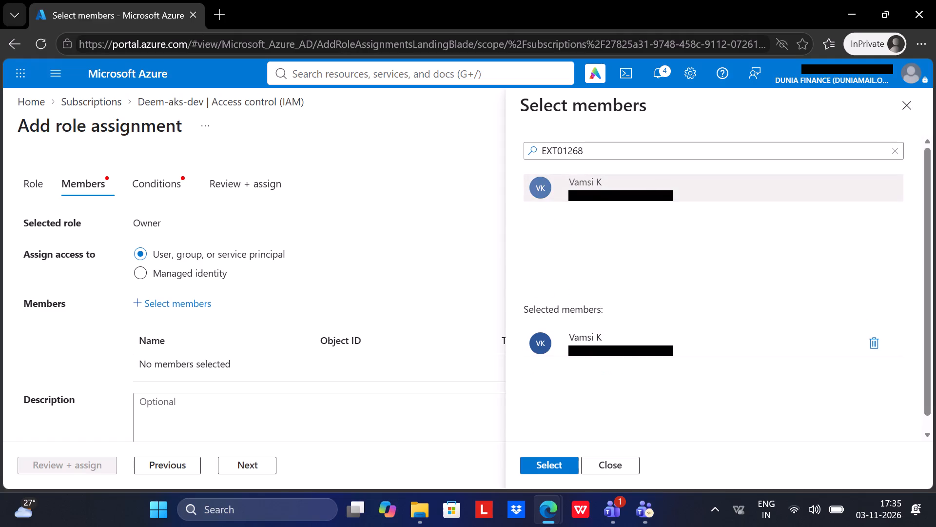
left_click(525, 464)
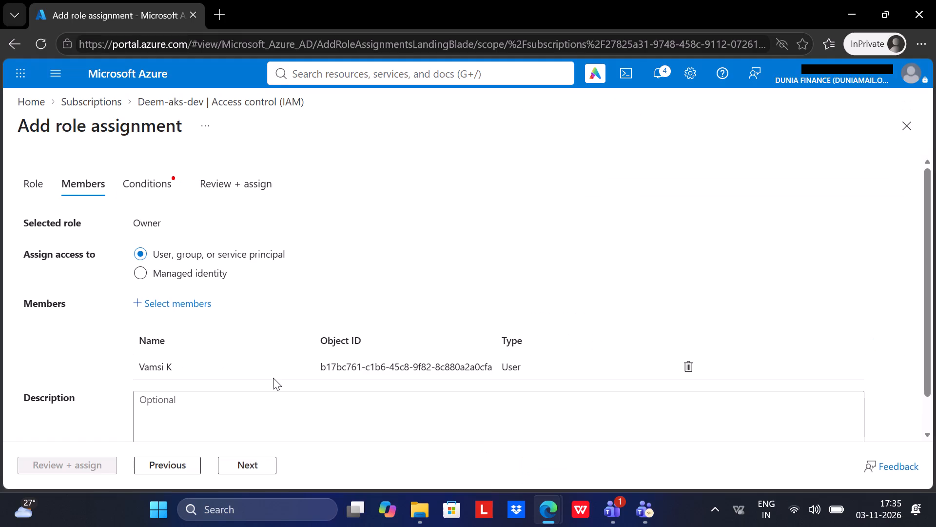
scroll(273, 378, "down", 1)
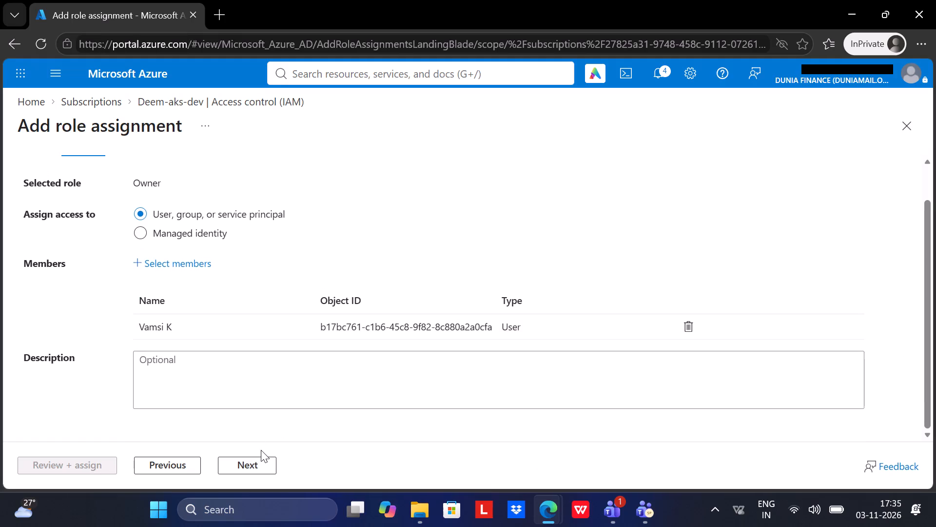
left_click(255, 466)
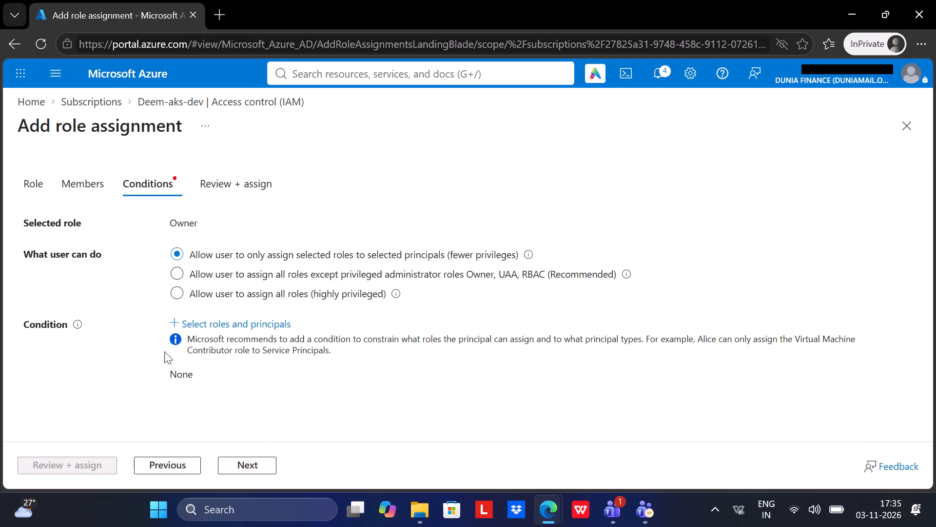
Set what the user can do to "Allow user to assign all roles (highly privileged)" and submit the Deem-aks-dev assignment.
left_click(177, 294)
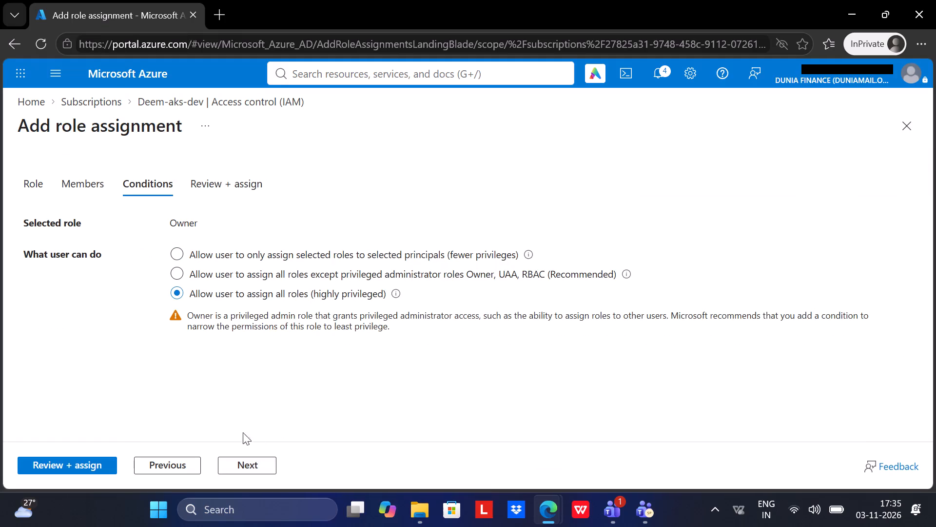
left_click(241, 466)
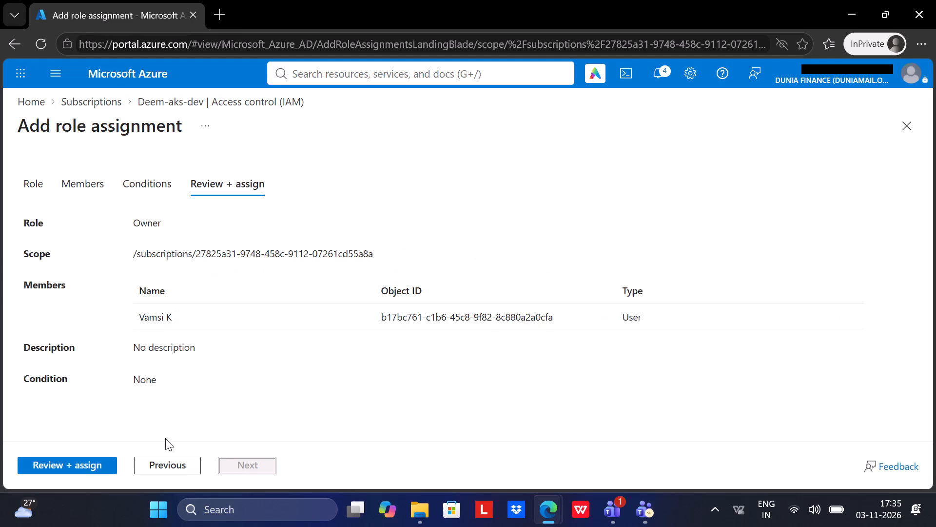
left_click(78, 466)
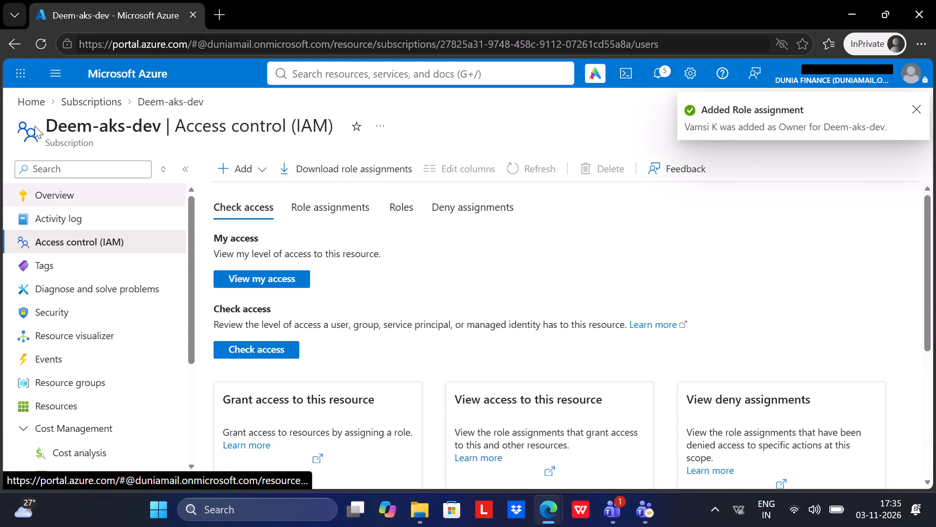
Return to the subscriptions list and open access control (IAM) for the Deem-aks-prod subscription.
left_click(80, 96)
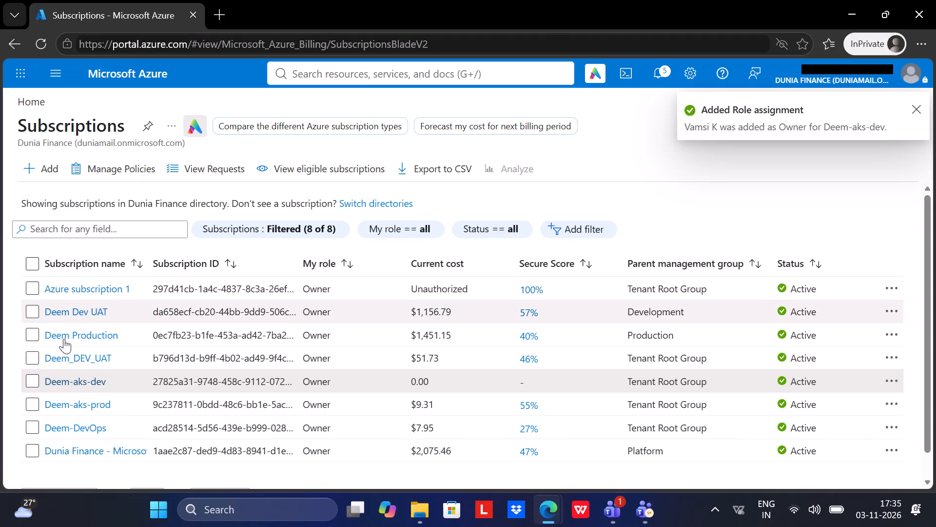
left_click(77, 402)
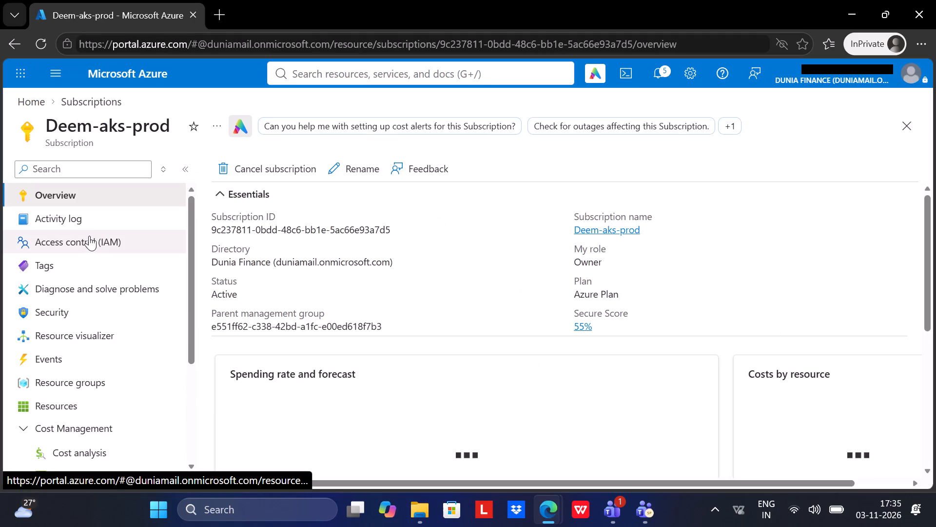
left_click(89, 236)
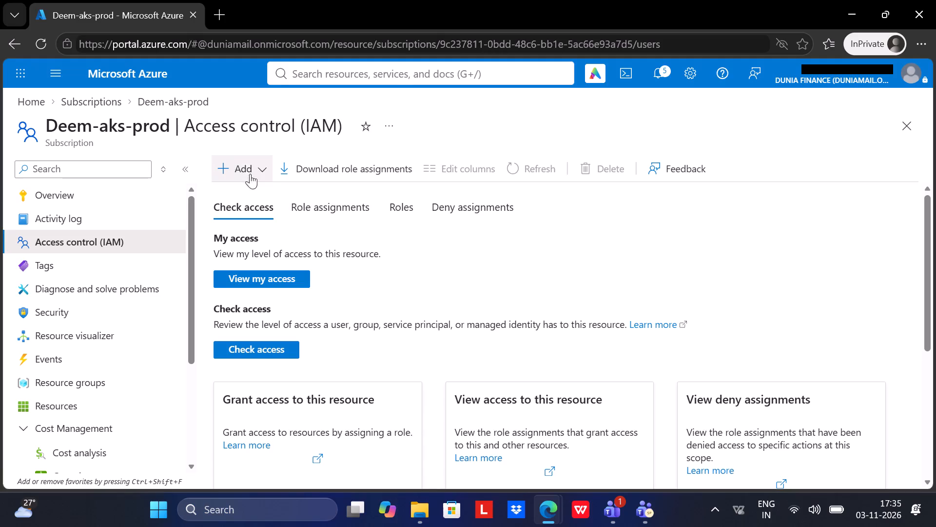
Start a role assignment on Deem-aks-prod with the privileged administrator role Owner and continue to the members.
left_click(241, 162)
left_click(255, 187)
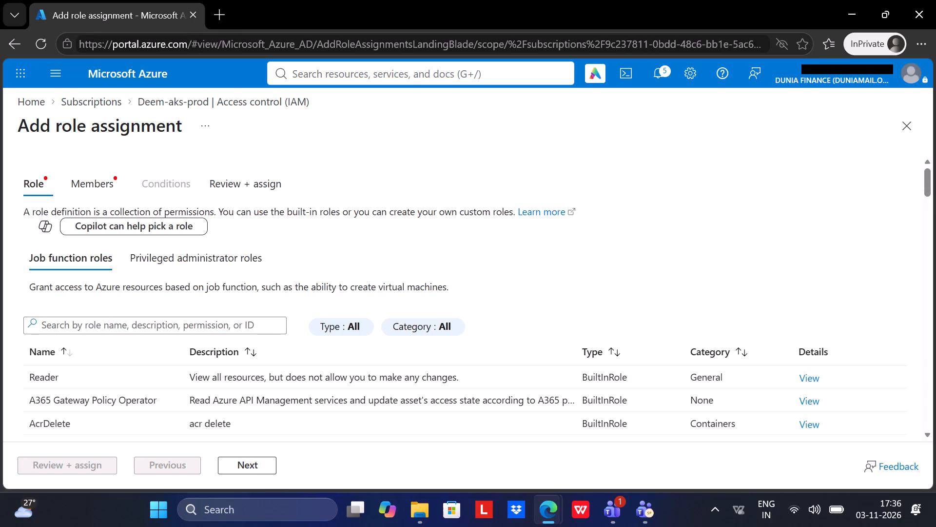
left_click(147, 258)
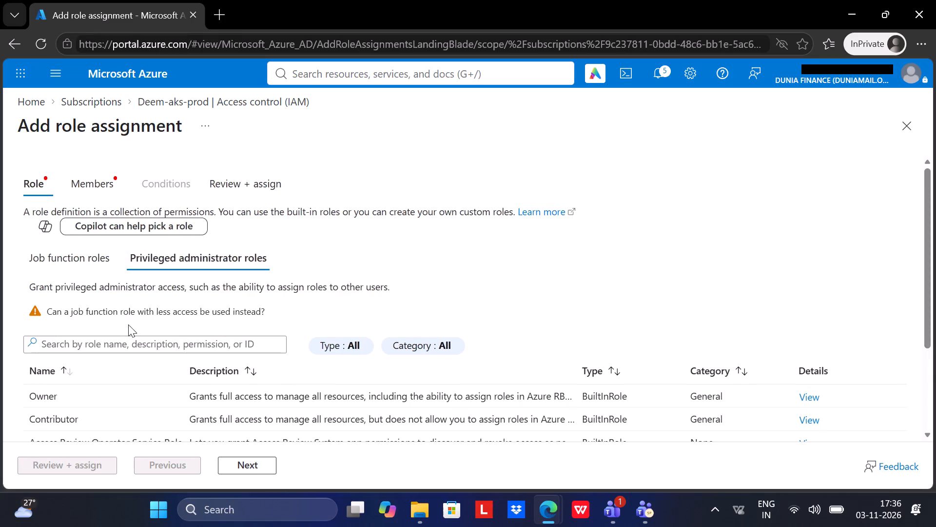
scroll(126, 327, "down", 2)
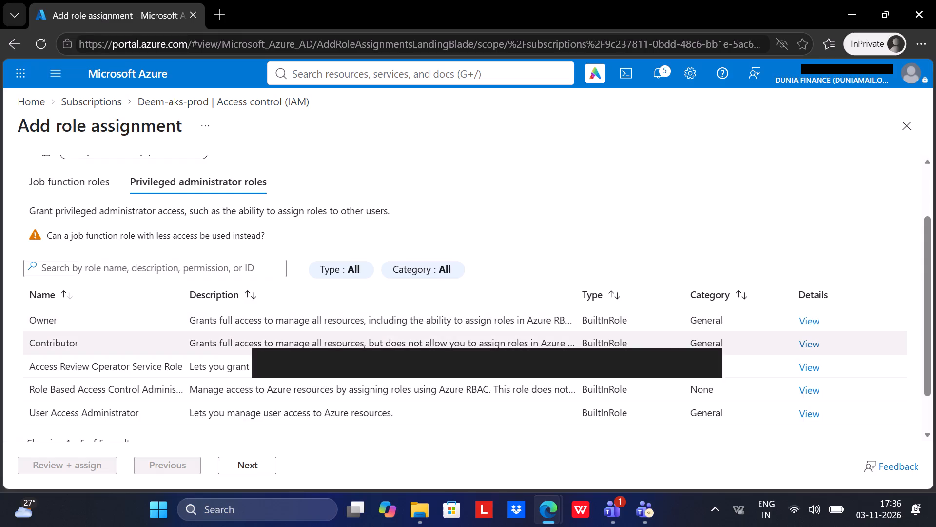
left_click(141, 318)
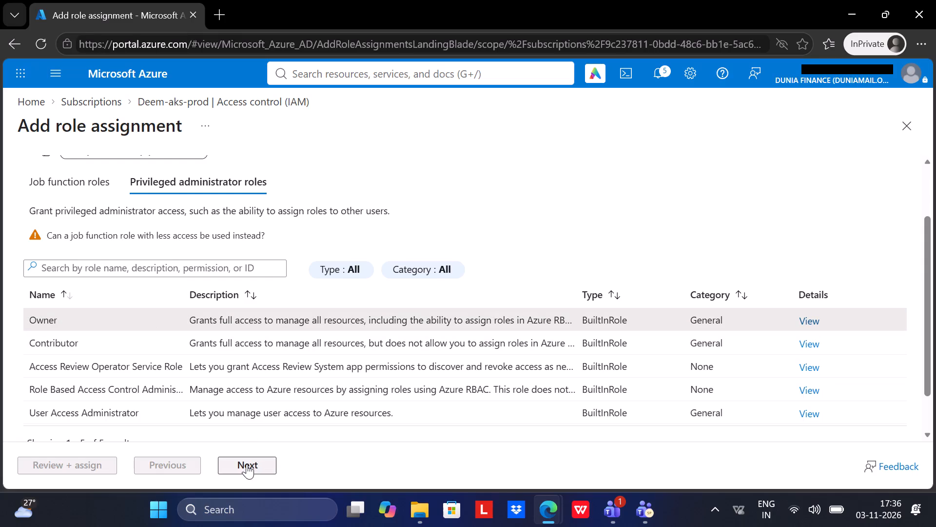
left_click(247, 464)
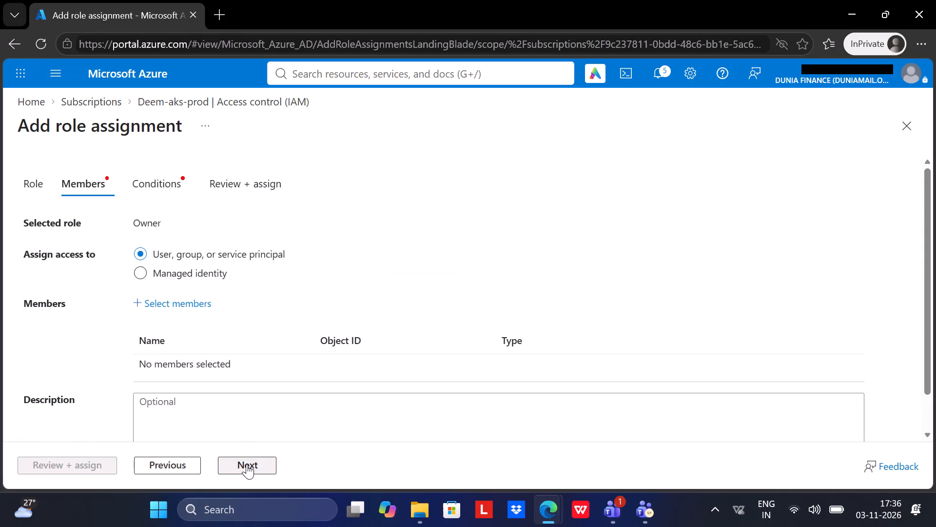
Find the external user by the copied user ID, add them as a member of the Deem-aks-prod assignment, and continue to the conditions.
left_click(150, 300)
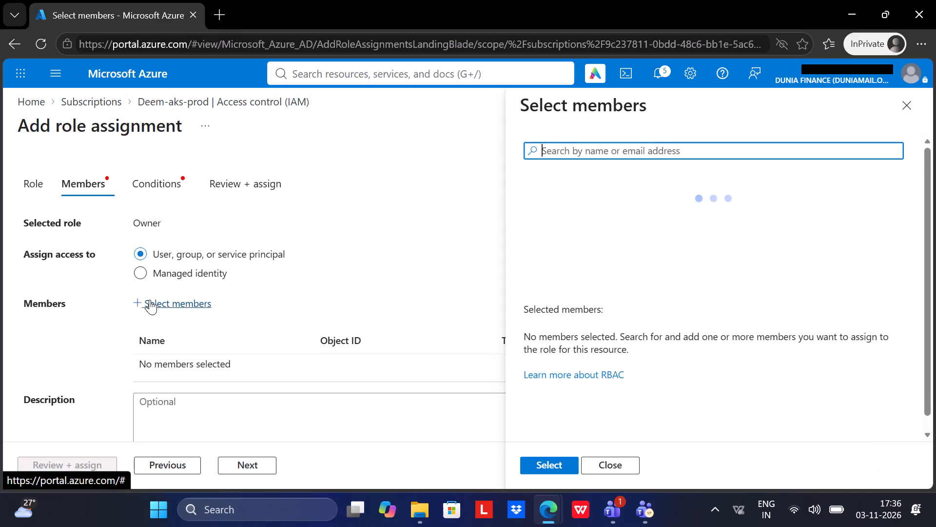
left_click(573, 152)
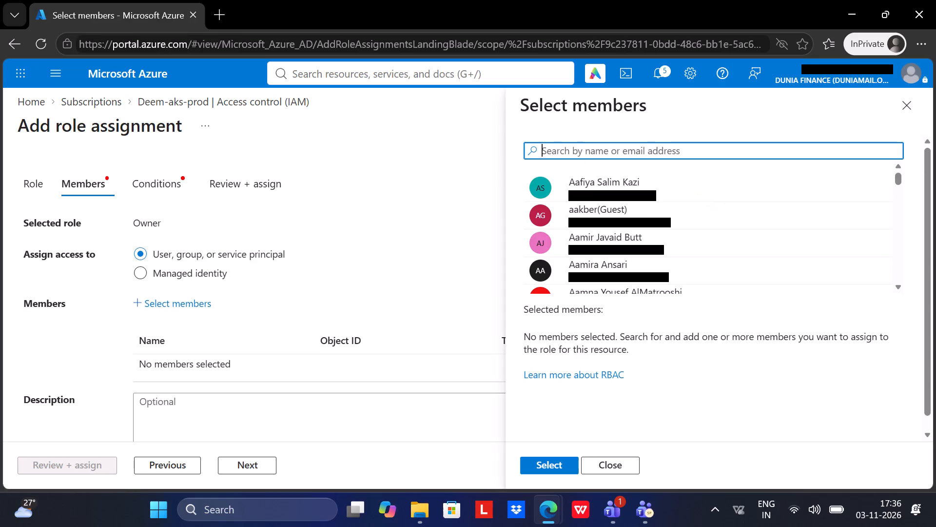
key("ctrl+v")
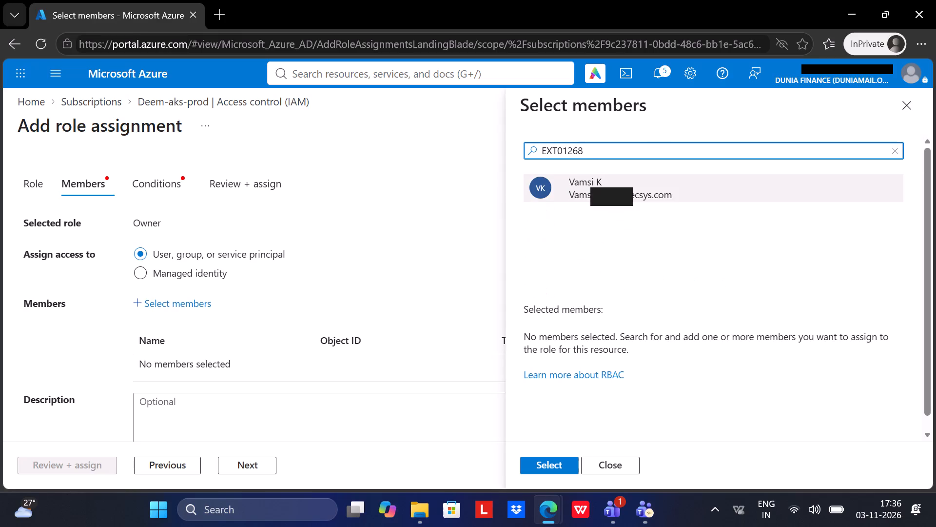
left_click(585, 182)
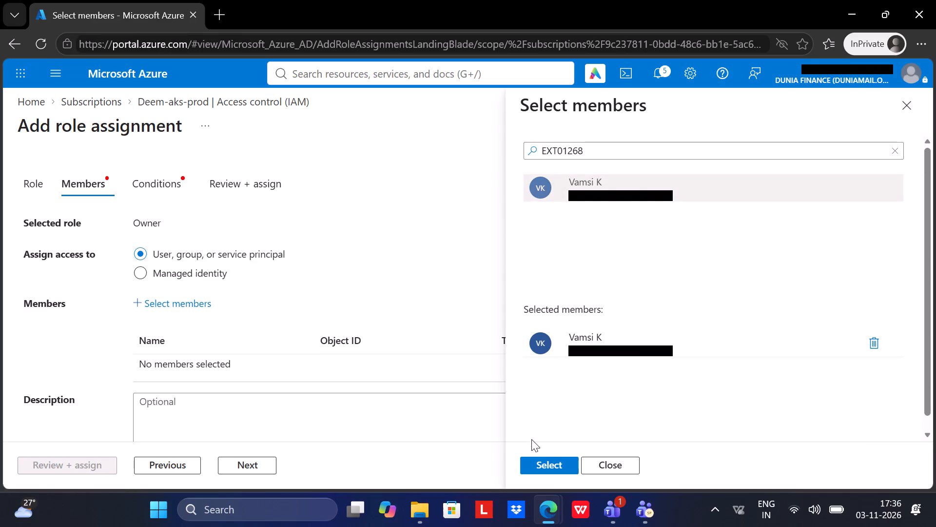
left_click(542, 458)
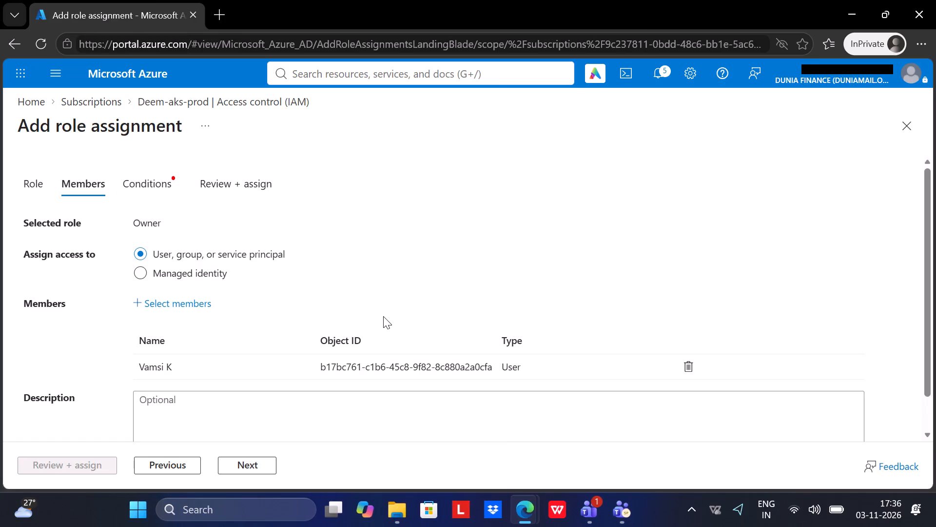
scroll(258, 279, "down", 1)
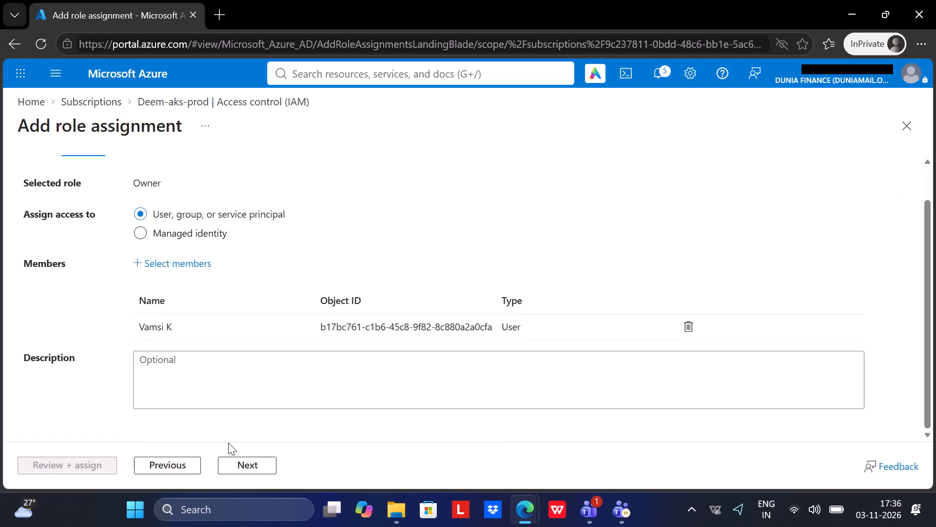
left_click(241, 466)
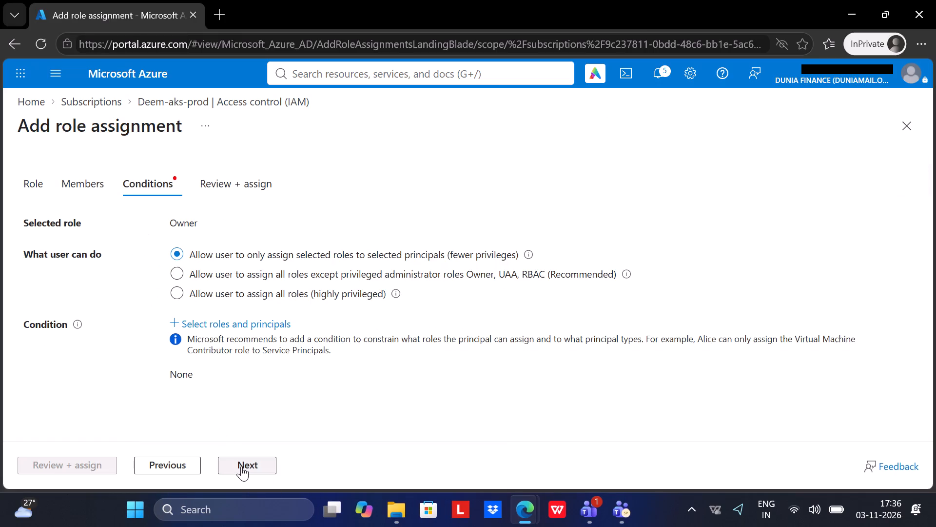
Set what the user can do to "Allow user to assign all roles (highly privileged)" and submit the Deem-aks-prod assignment.
left_click(181, 292)
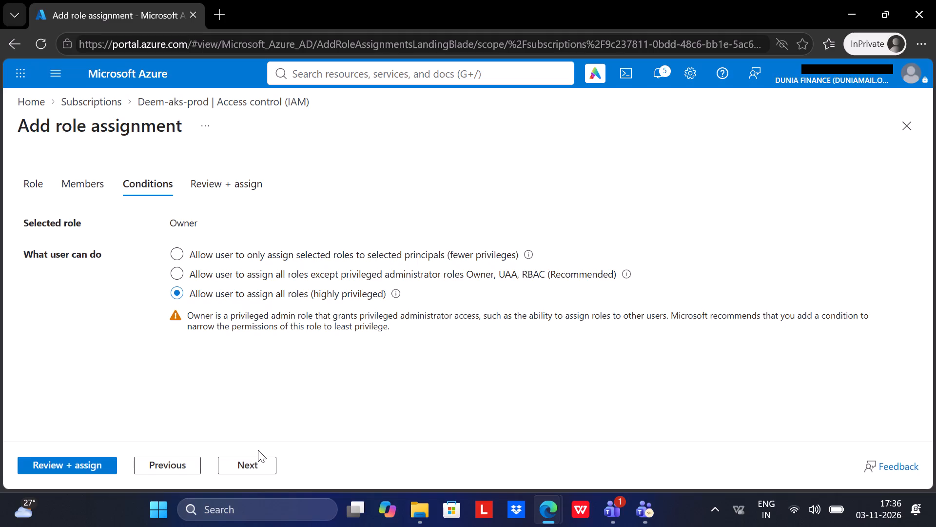
left_click(249, 470)
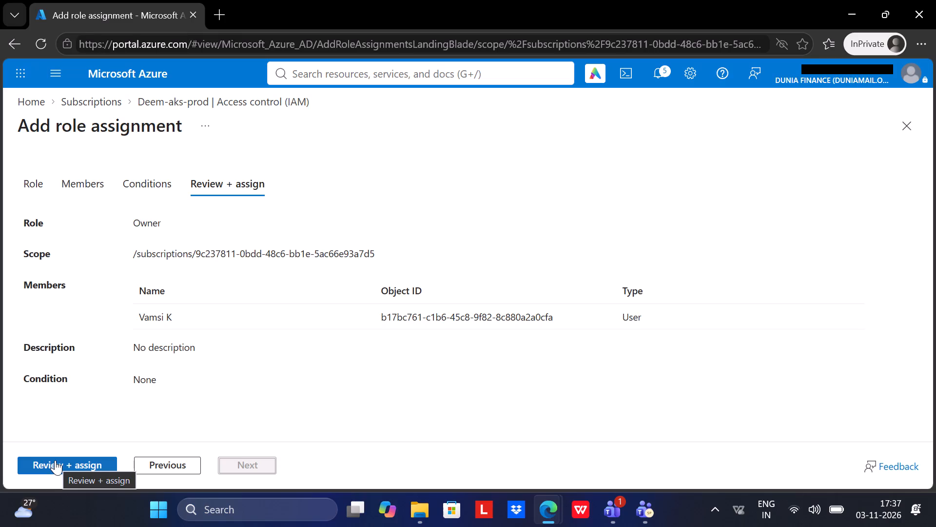
left_click(55, 460)
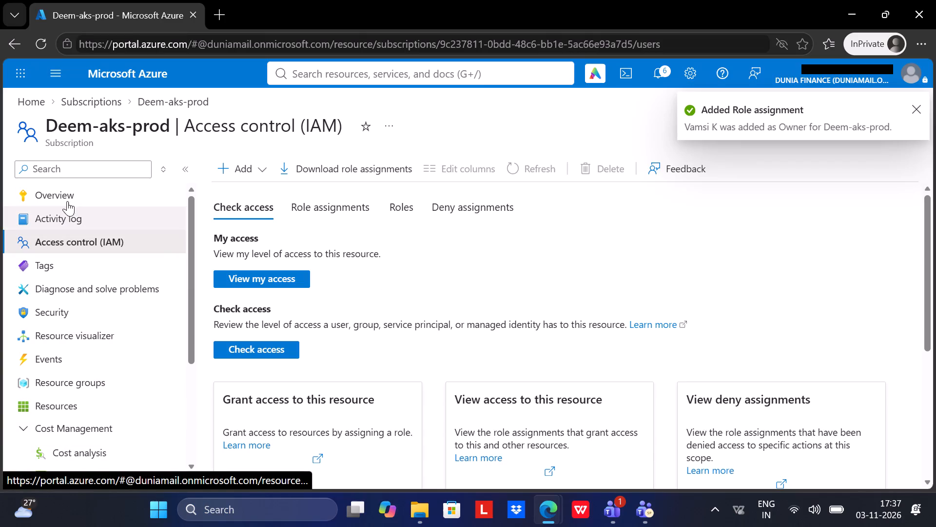
Return to the subscriptions list and open access control (IAM) for the Deem-DevOps subscription.
left_click(81, 103)
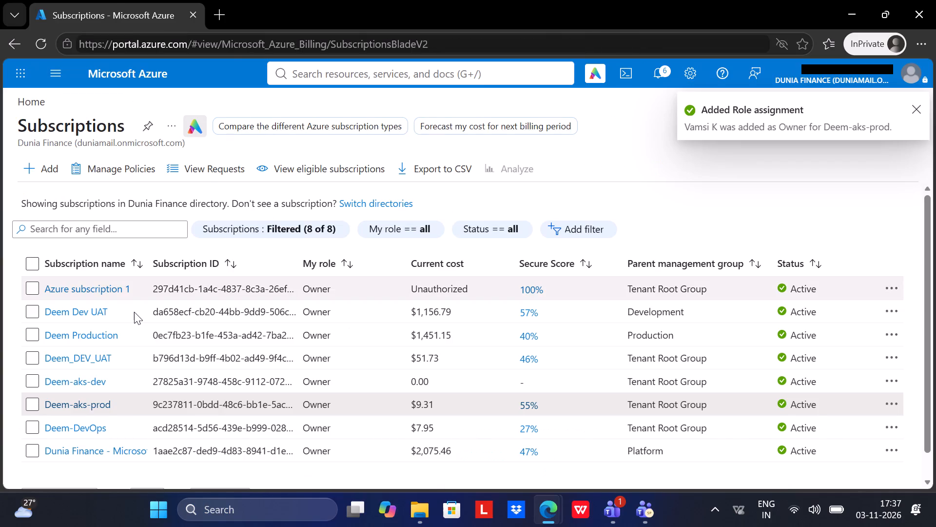
left_click(100, 422)
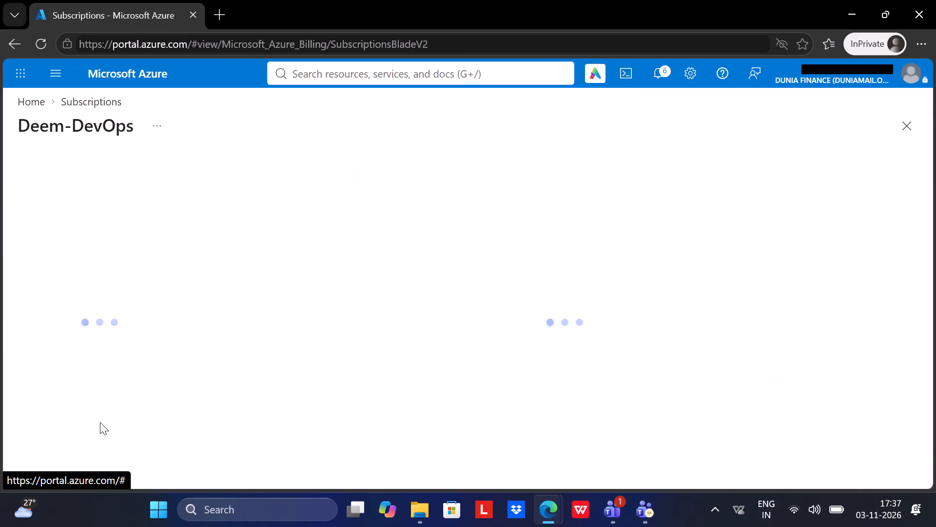
left_click(74, 243)
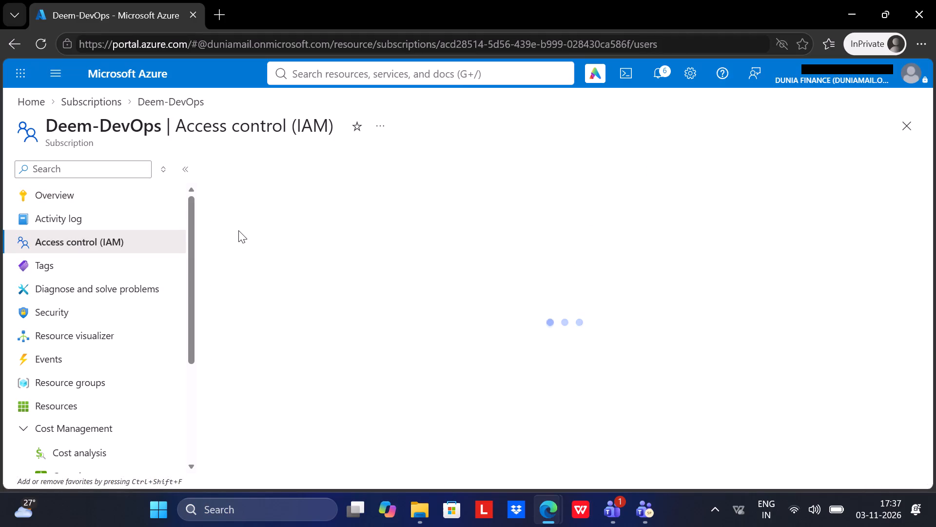
Start a role assignment on Deem-DevOps with the privileged administrator role Owner and continue to the members.
left_click(244, 161)
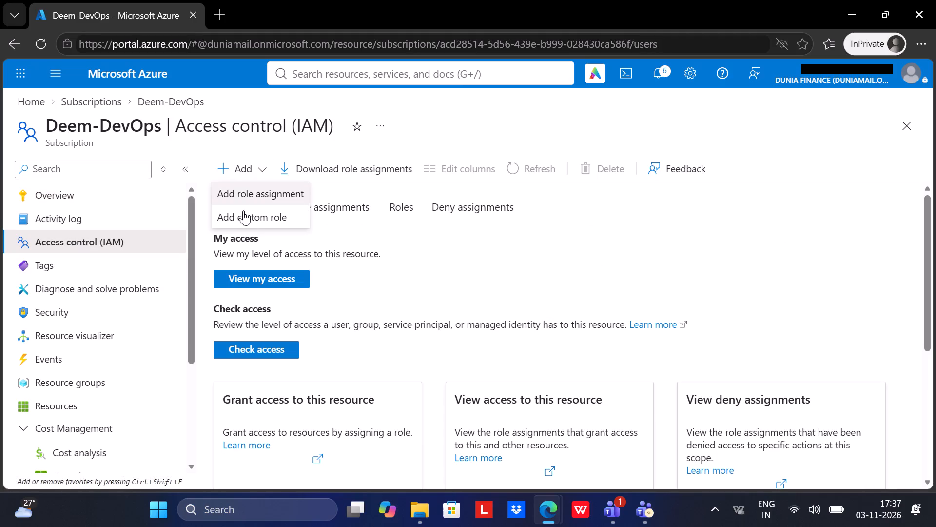
left_click(242, 185)
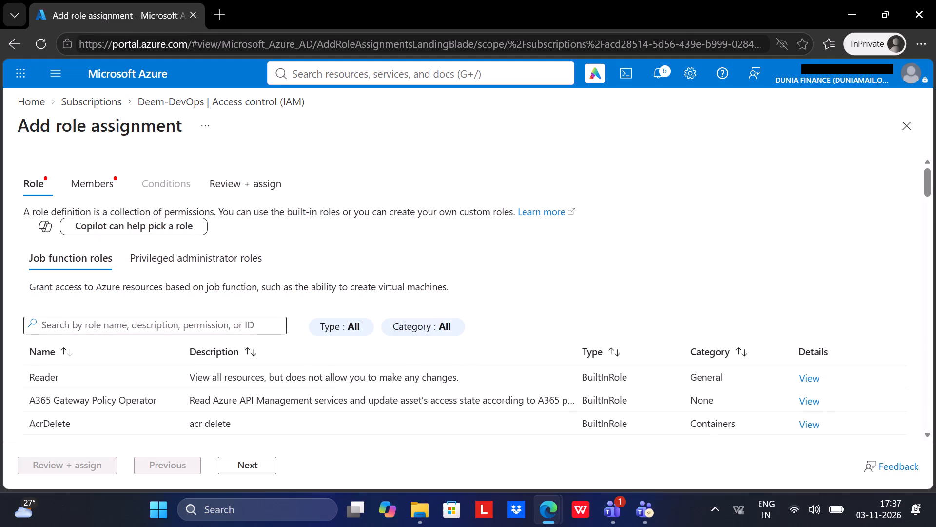
left_click(111, 324)
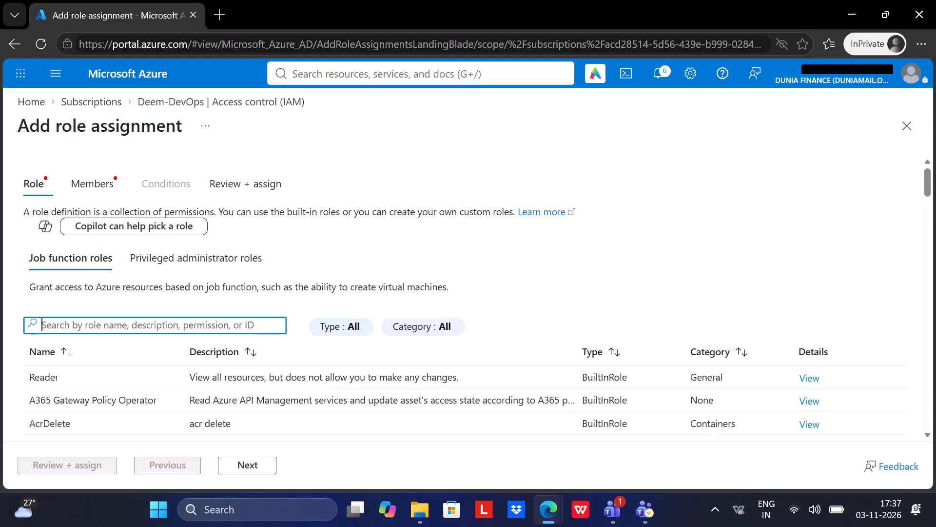
left_click(164, 254)
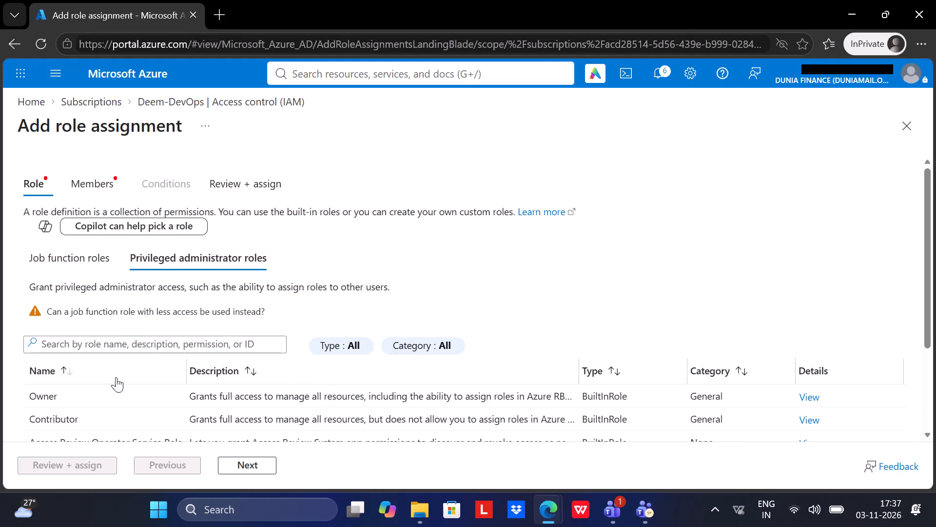
left_click(102, 390)
scroll(102, 390, "down", 1)
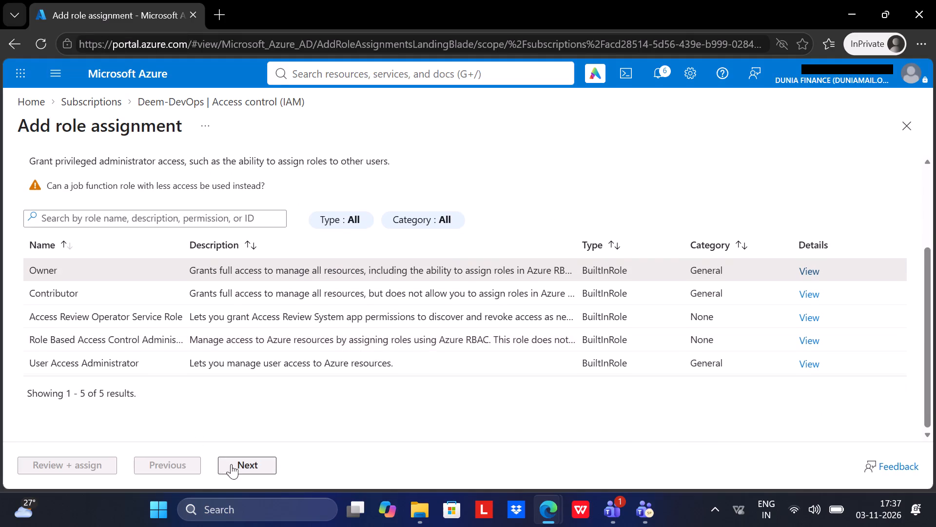
left_click(239, 465)
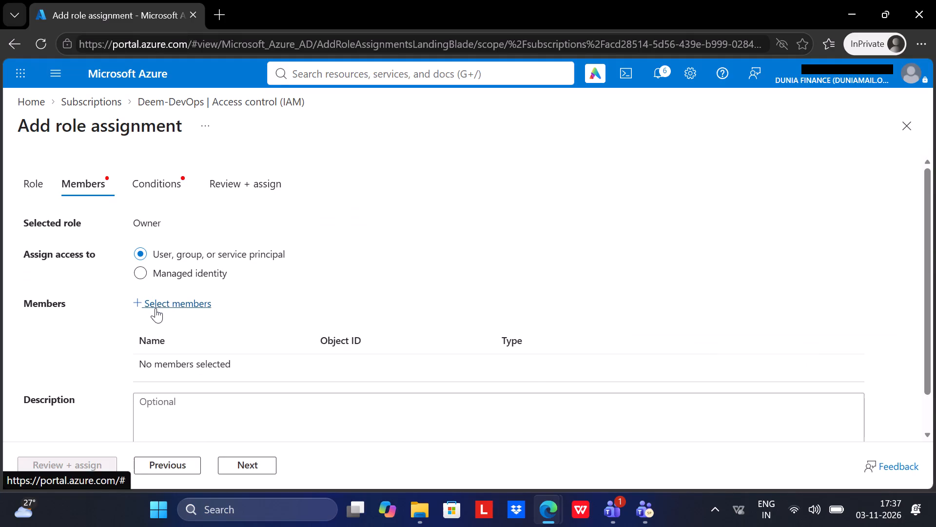
Find the external user by the copied user ID, add them as a member of the Deem-DevOps assignment, and continue to the conditions.
left_click(156, 308)
left_click(556, 150)
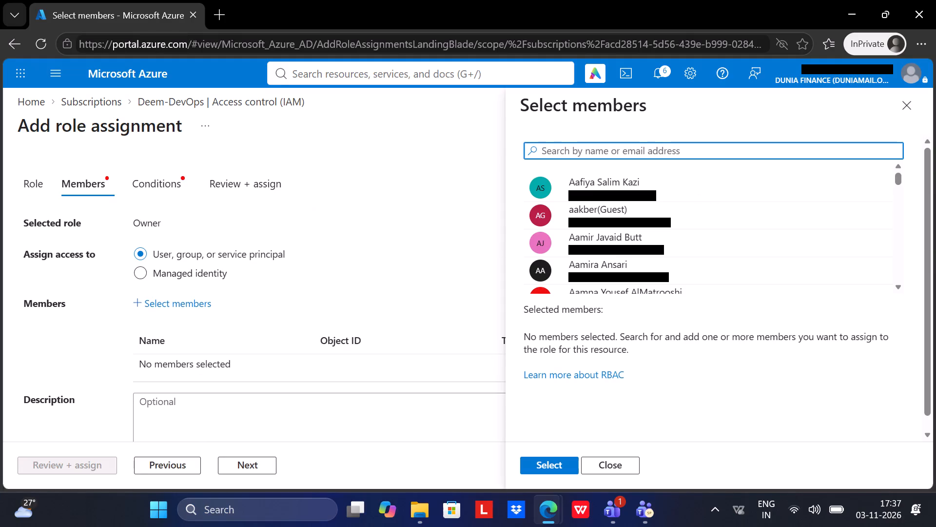
key("ctrl+v")
left_click(587, 196)
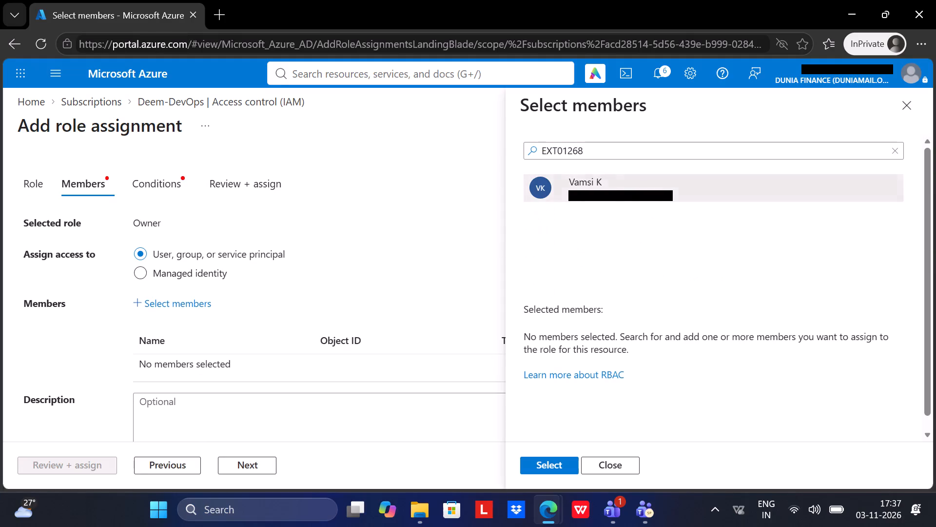
left_click(547, 458)
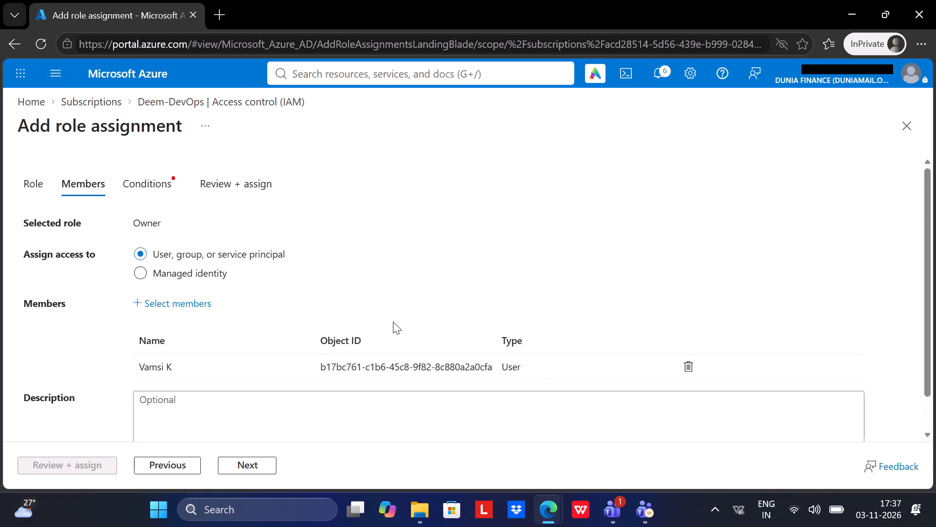
scroll(393, 322, "down", 2)
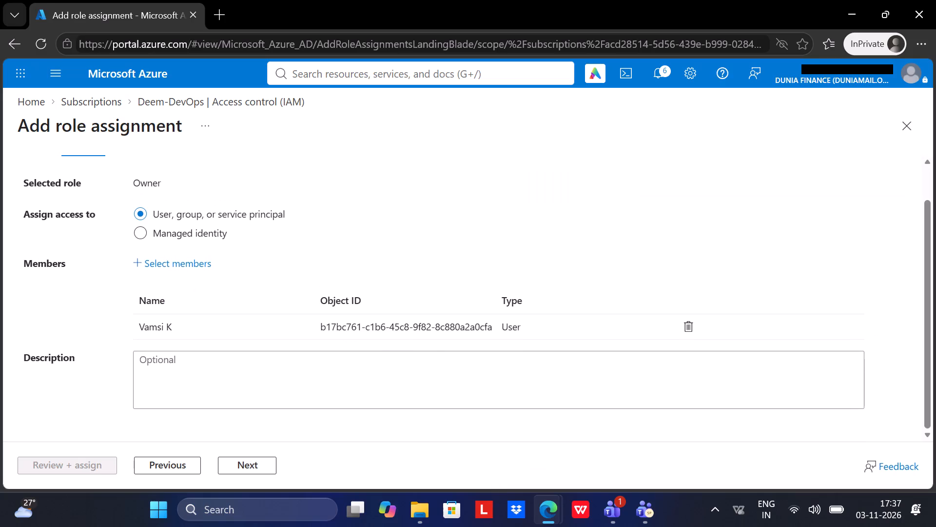
left_click(250, 461)
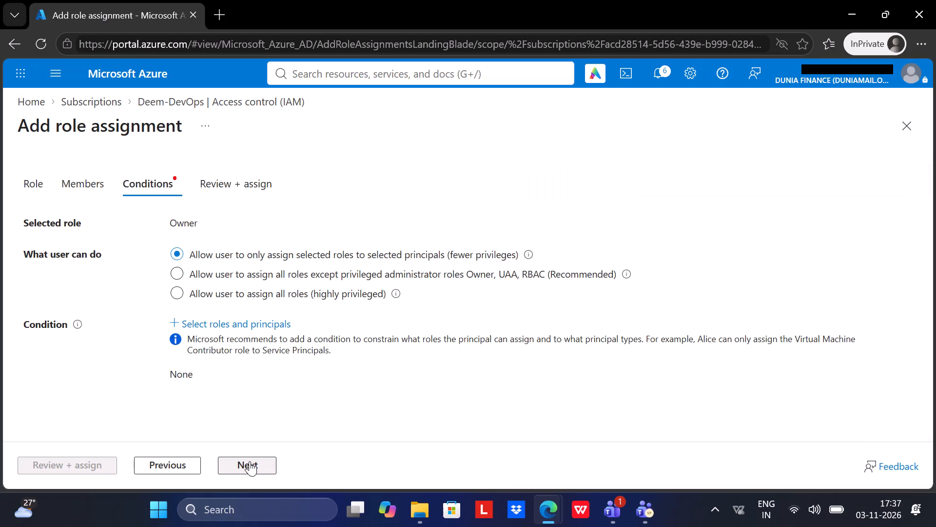
Set what the user can do to "Allow user to assign all roles (highly privileged)" and submit the Deem-DevOps assignment.
left_click(175, 296)
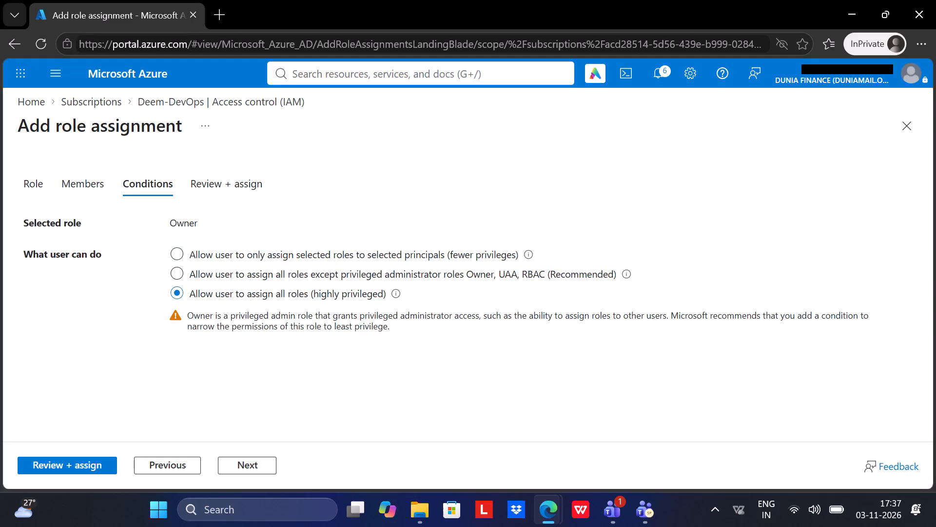
scroll(313, 311, "down", 1)
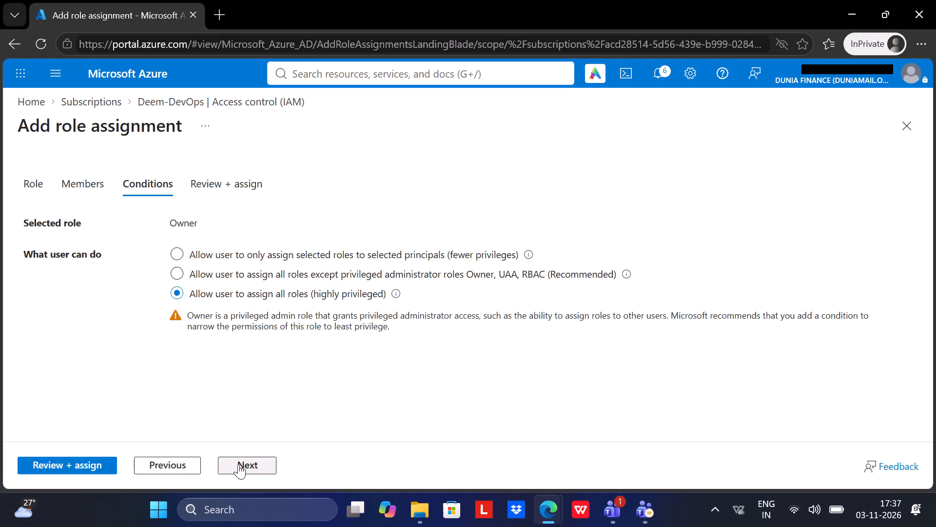
left_click(238, 464)
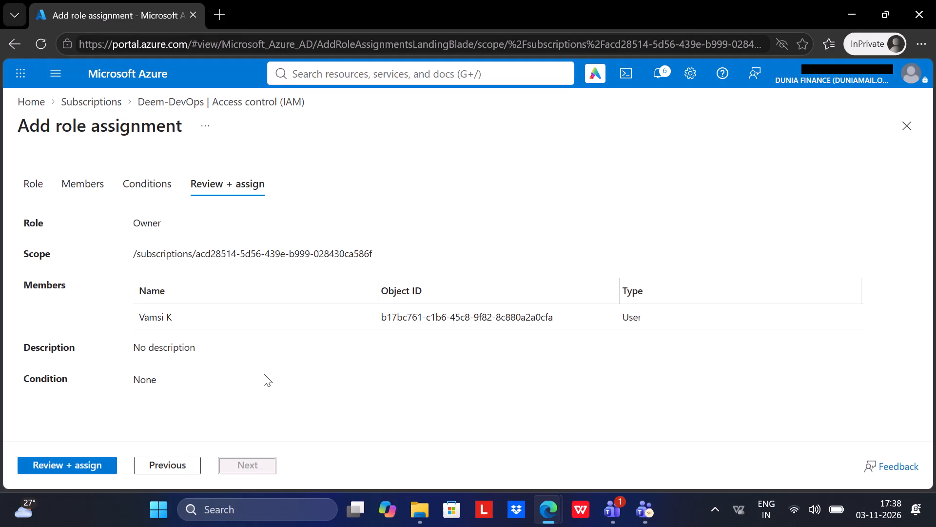
left_click(68, 468)
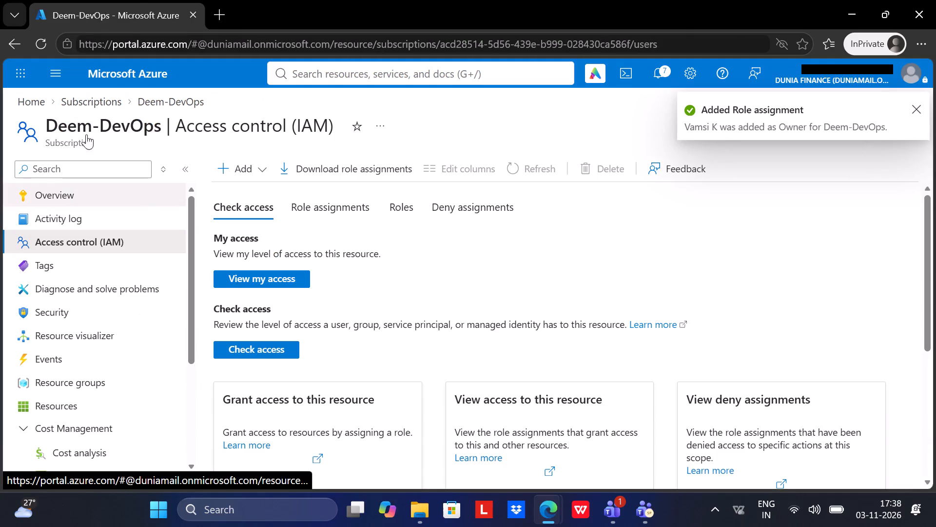
Return to the subscriptions list and open access control (IAM) for the Dunia Finance - Microsoft Azure (Enterprise) subscription.
left_click(85, 104)
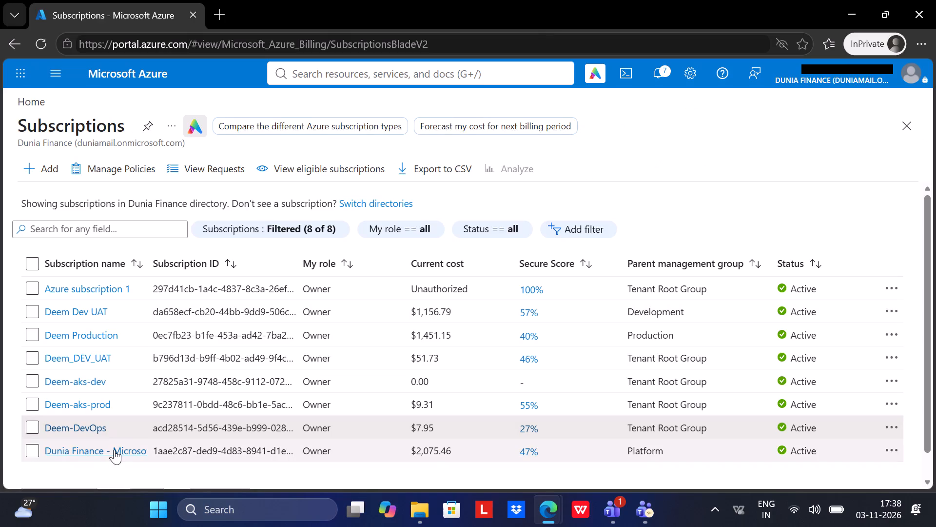
left_click(114, 449)
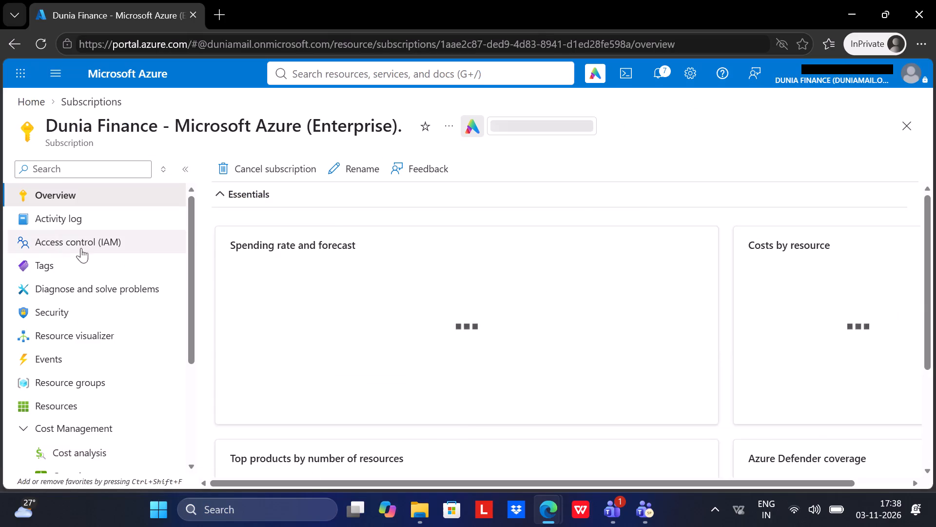
left_click(71, 236)
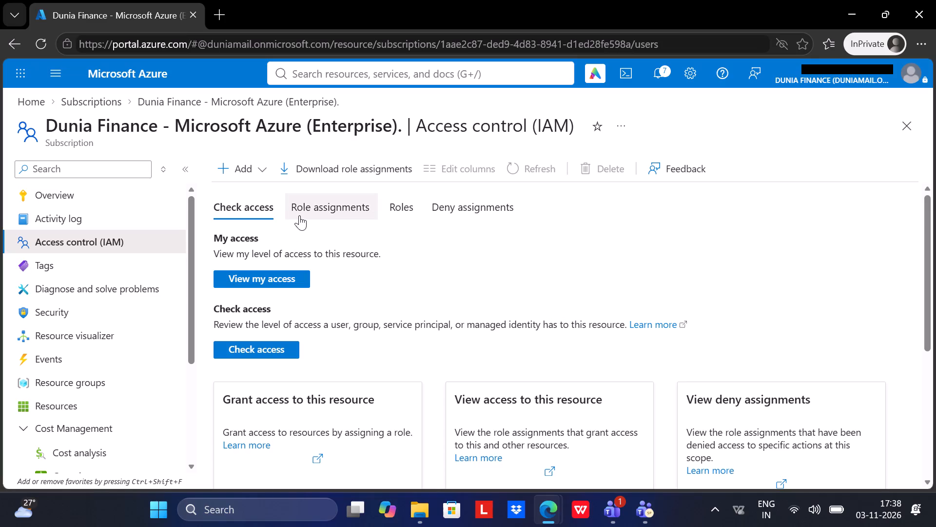
Start a role assignment on the Dunia Finance Enterprise subscription with the privileged administrator role Owner and continue to the members.
left_click(253, 174)
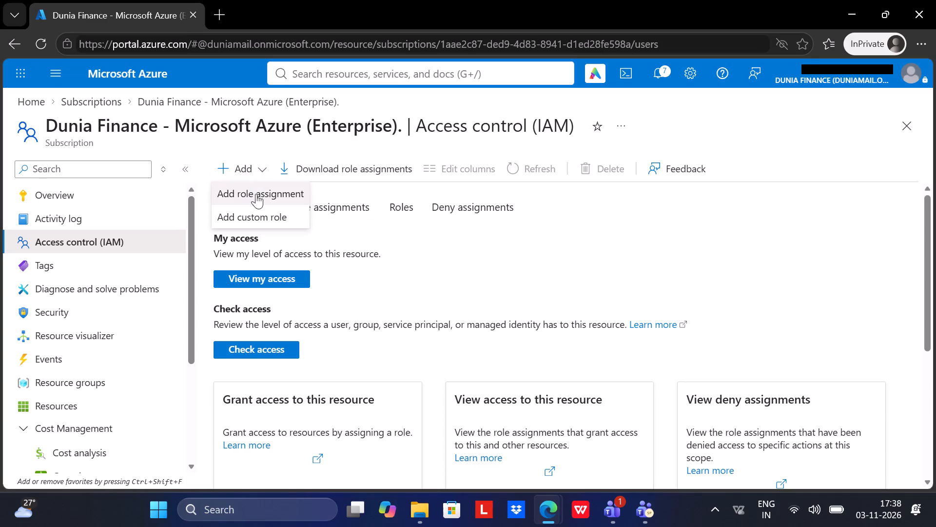
left_click(256, 194)
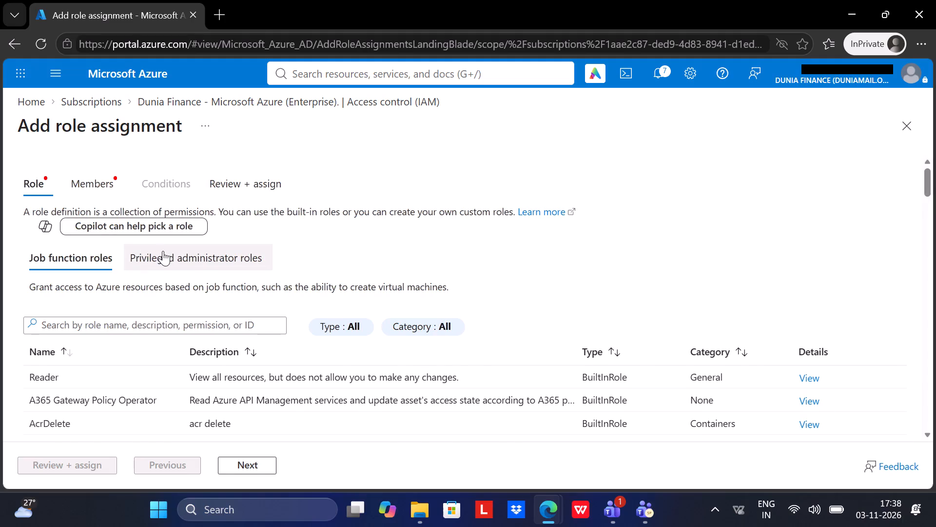
left_click(162, 251)
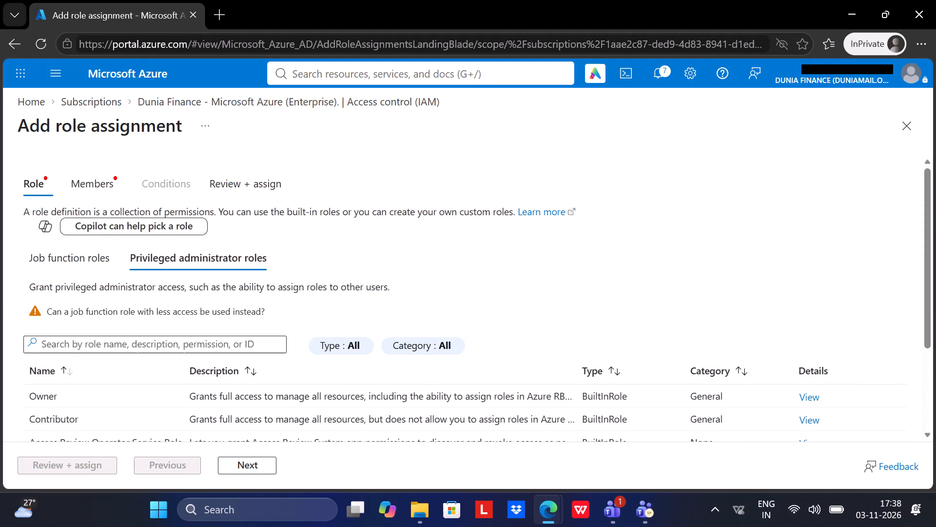
left_click(114, 402)
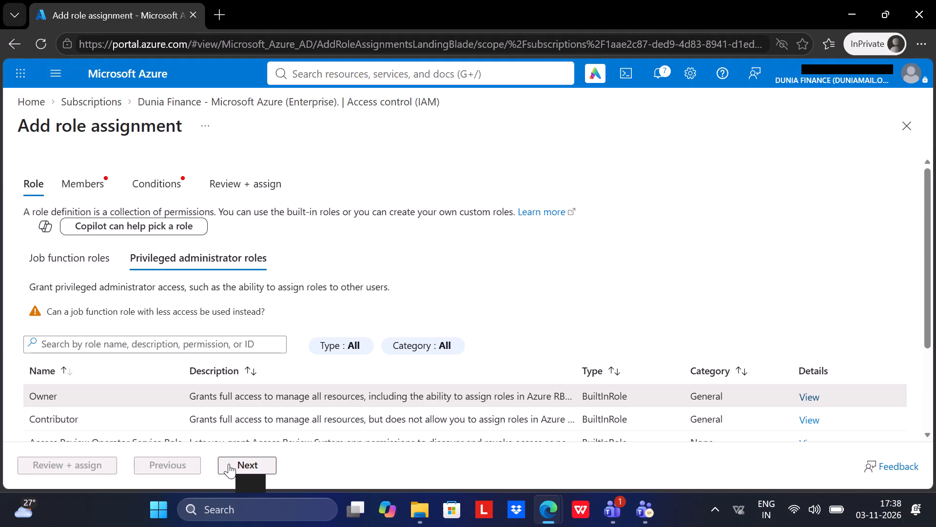
left_click(229, 464)
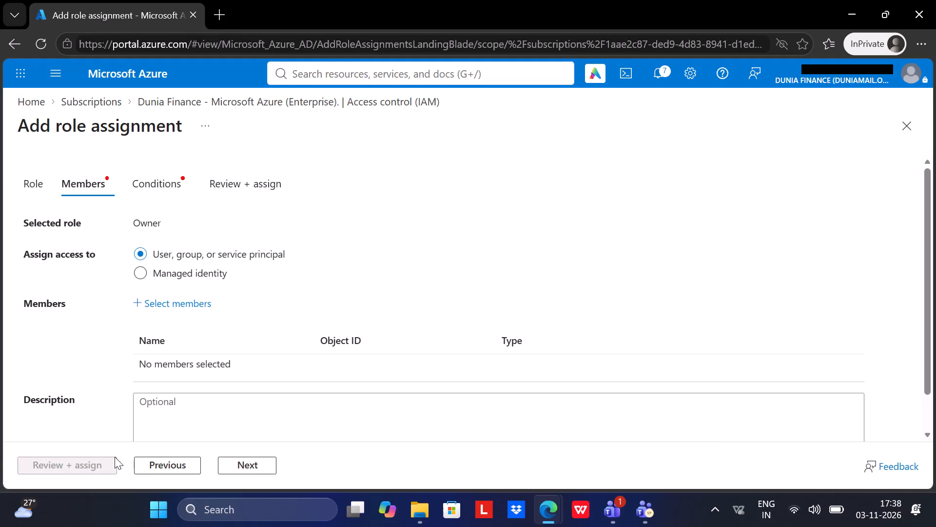
Find the external user by the copied user ID, add them as a member of the Dunia Finance Enterprise assignment, and continue to the conditions.
left_click(180, 305)
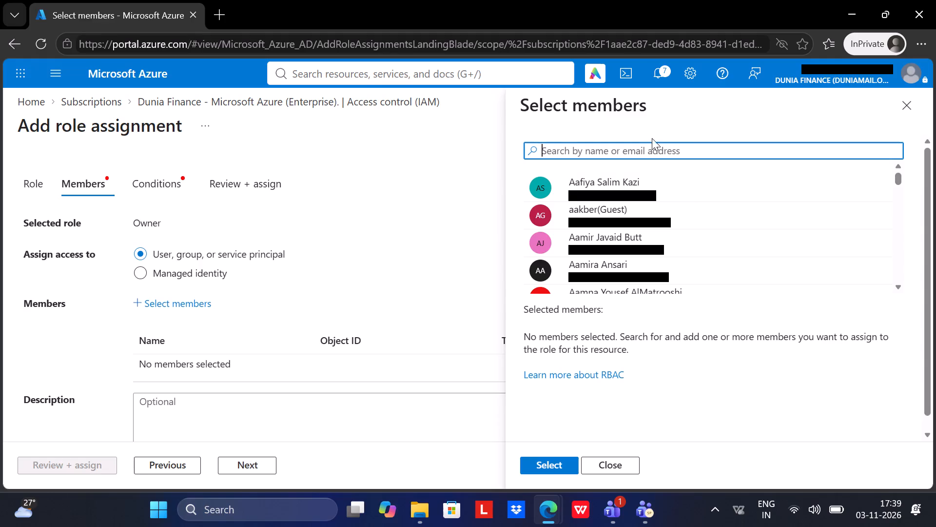
key("ctrl+v")
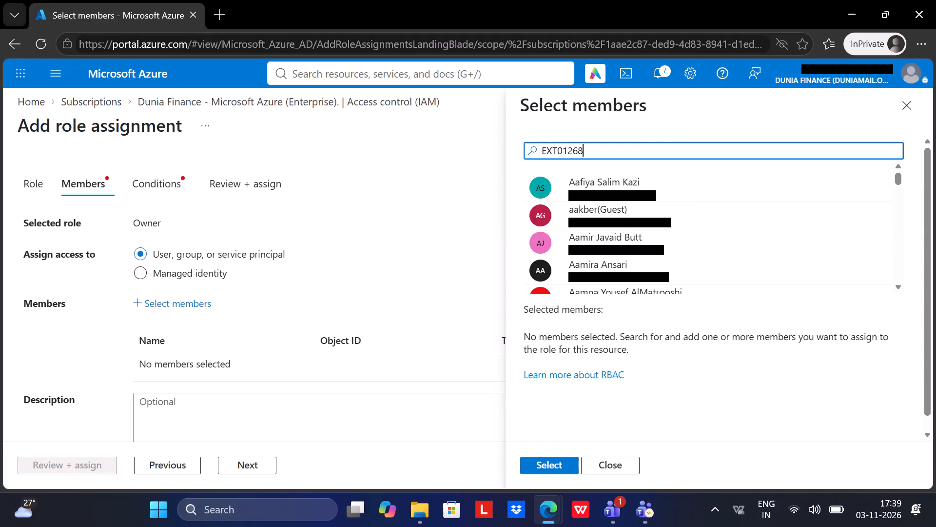
left_click(626, 191)
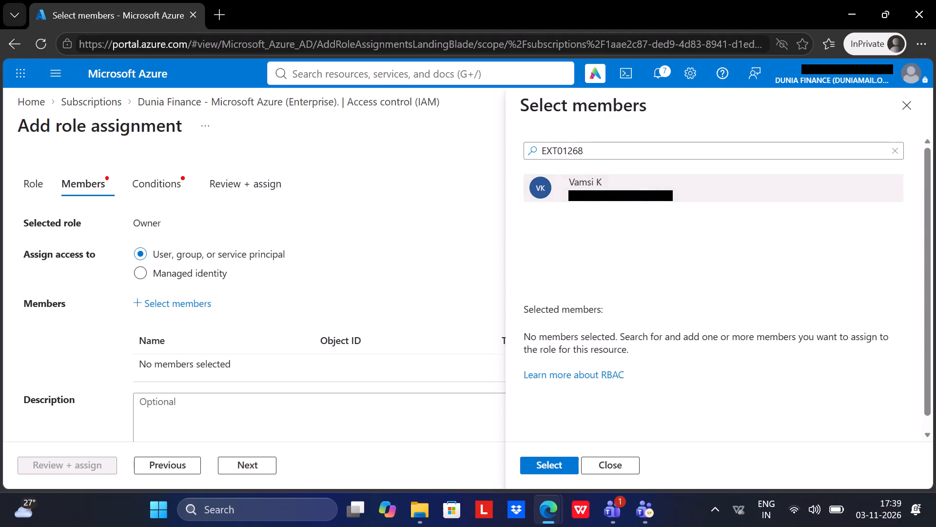
left_click(542, 468)
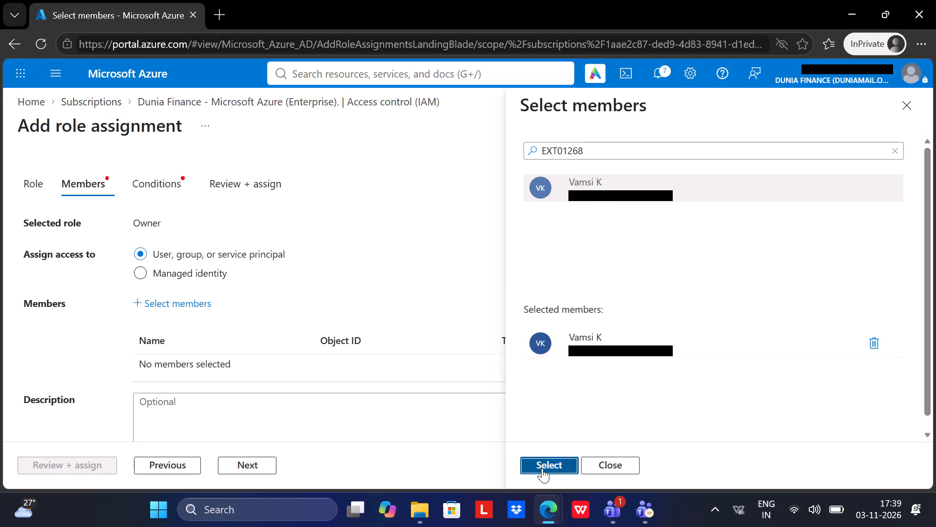
scroll(312, 238, "down", 1)
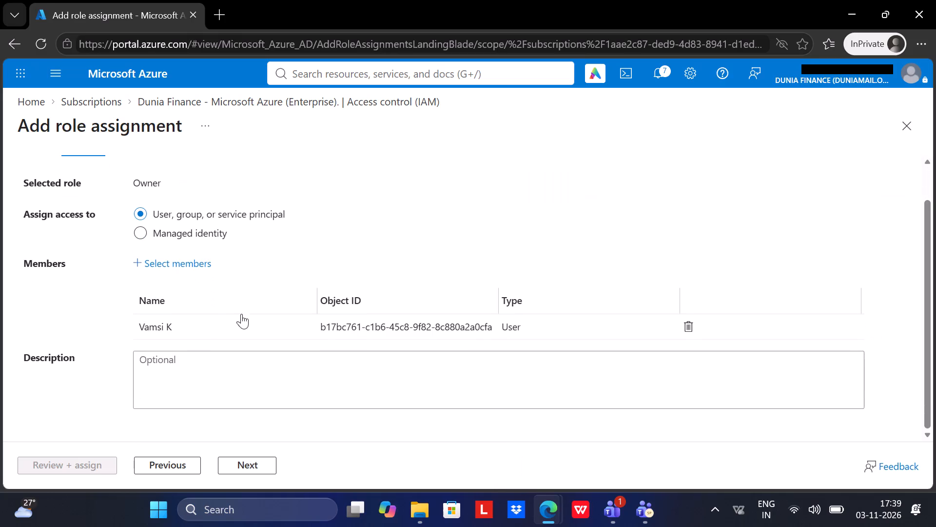
left_click(244, 468)
Set what the user can do to "Allow user to assign all roles (highly privileged)" and continue to the assignment review.
left_click(179, 292)
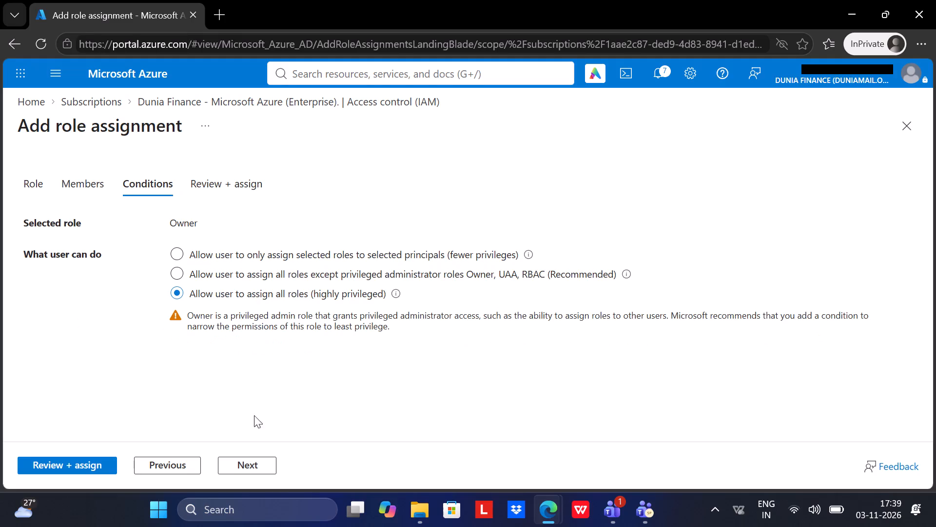
left_click(241, 462)
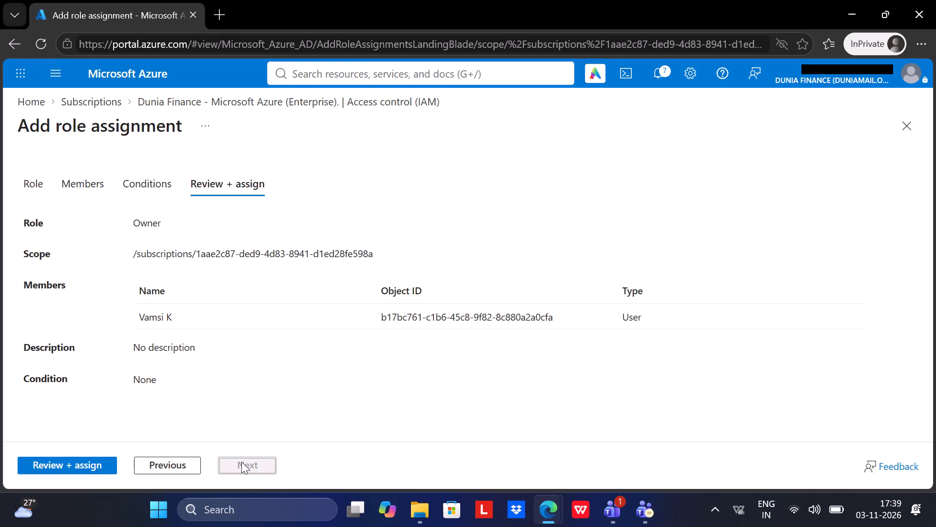
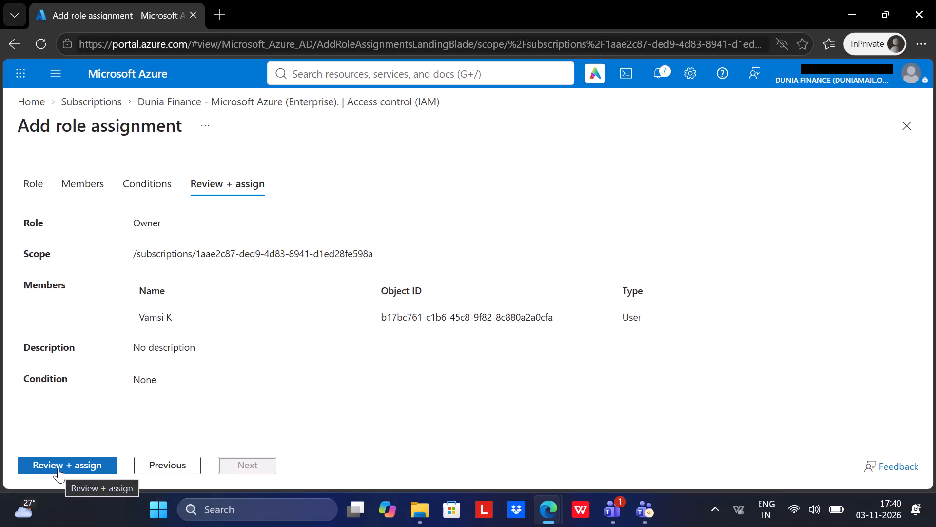
Submit the reviewed Owner role assignment for the external user on the Dunia Finance Enterprise subscription.
left_click(58, 468)
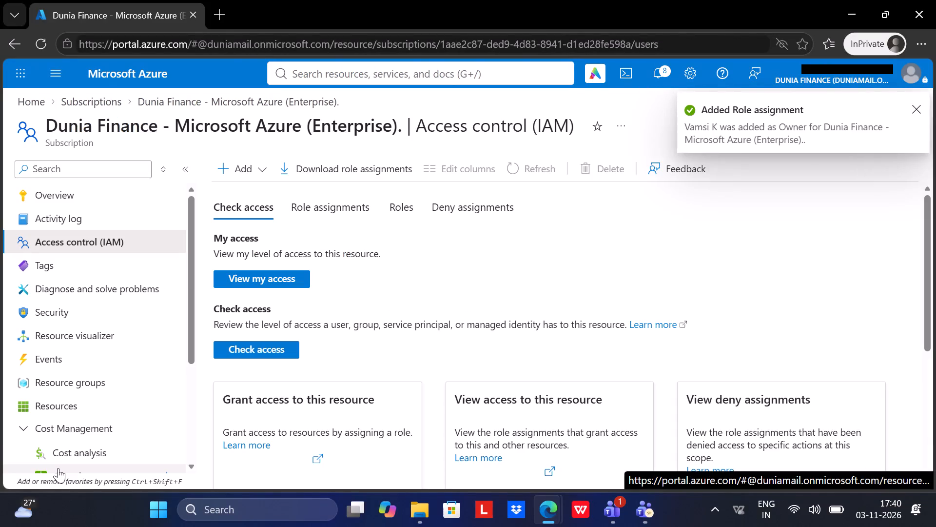
Return to the subscriptions list and check the Owner role assignments of Azure subscription 1 for the external user.
left_click(79, 98)
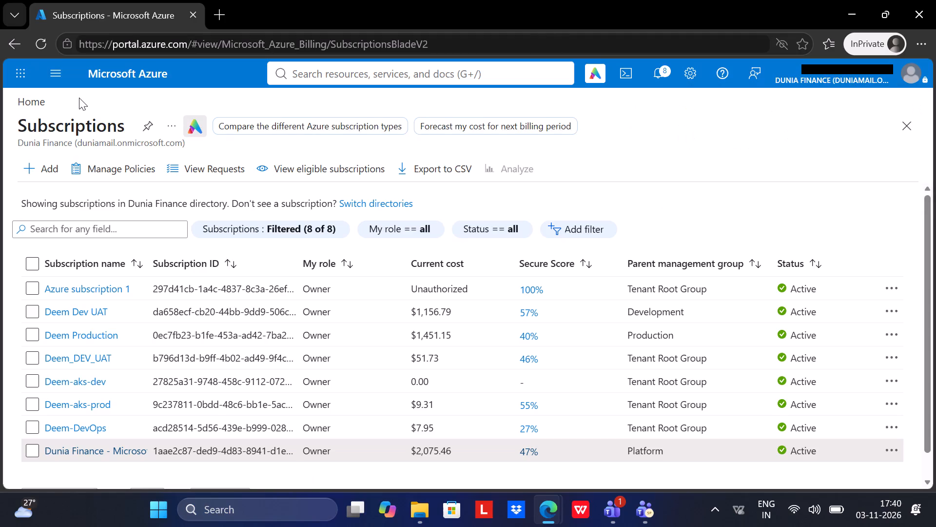
scroll(273, 344, "down", 1)
scroll(273, 344, "up", 1)
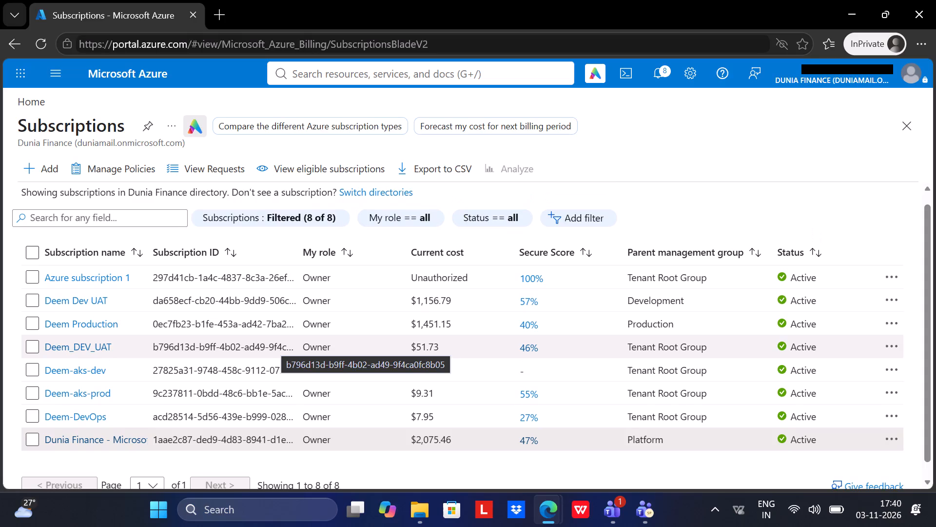
left_click(69, 277)
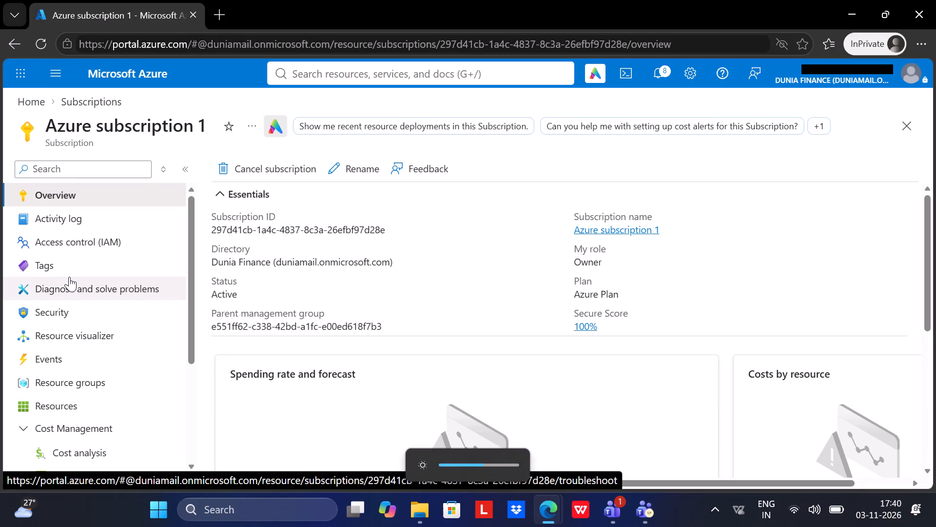
left_click(54, 241)
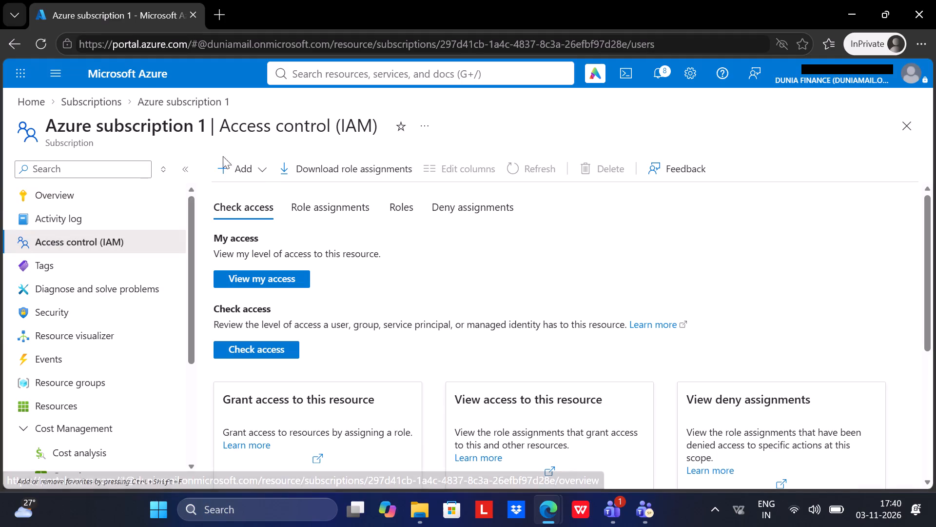
left_click(315, 202)
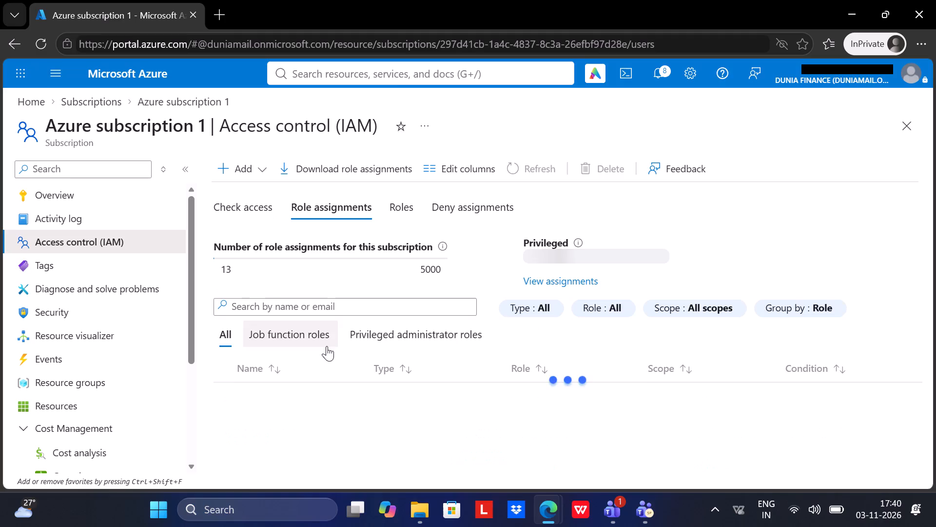
scroll(327, 346, "down", 3)
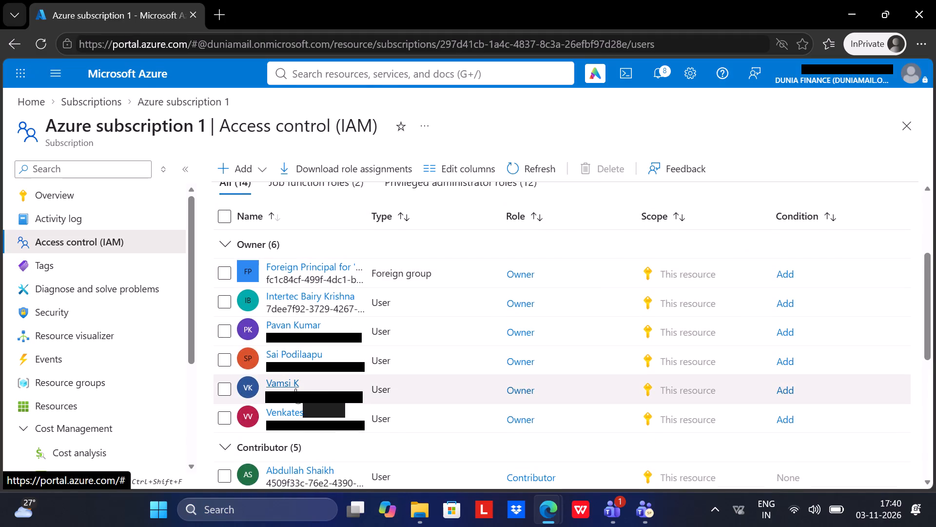
Go back to the subscriptions and check the Owner role assignments of Deem Dev UAT for the external user.
left_click(86, 99)
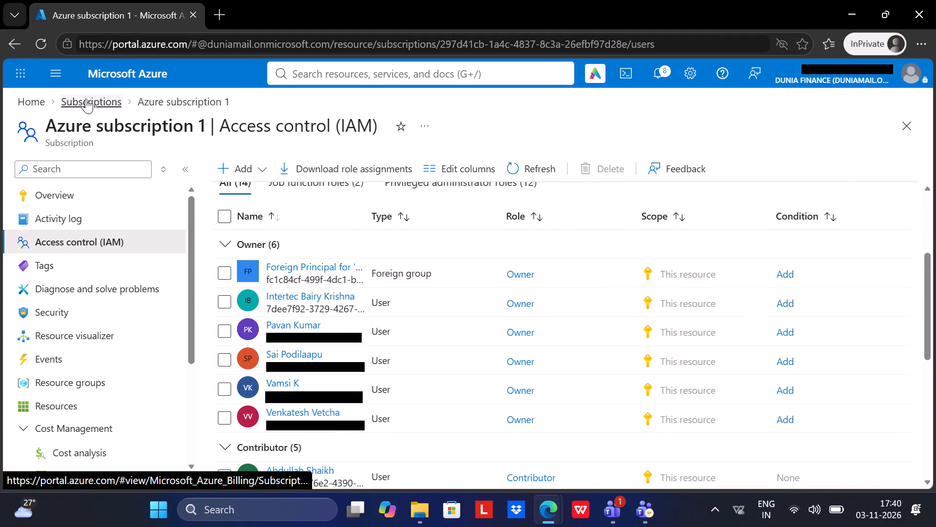
left_click(92, 304)
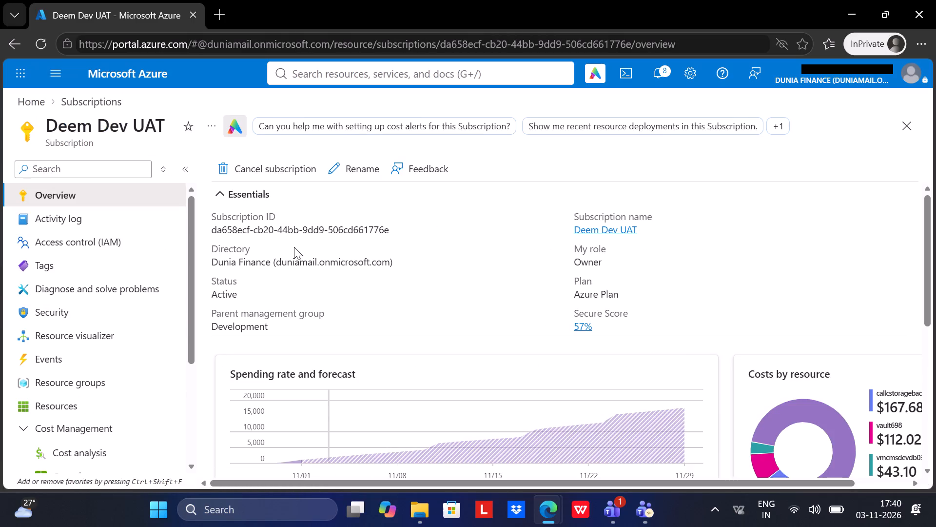
left_click(104, 235)
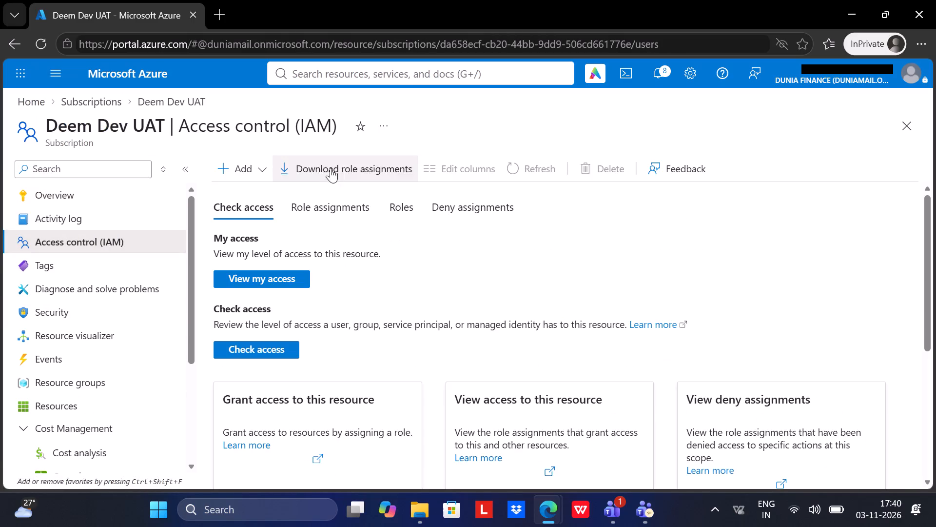
left_click(334, 204)
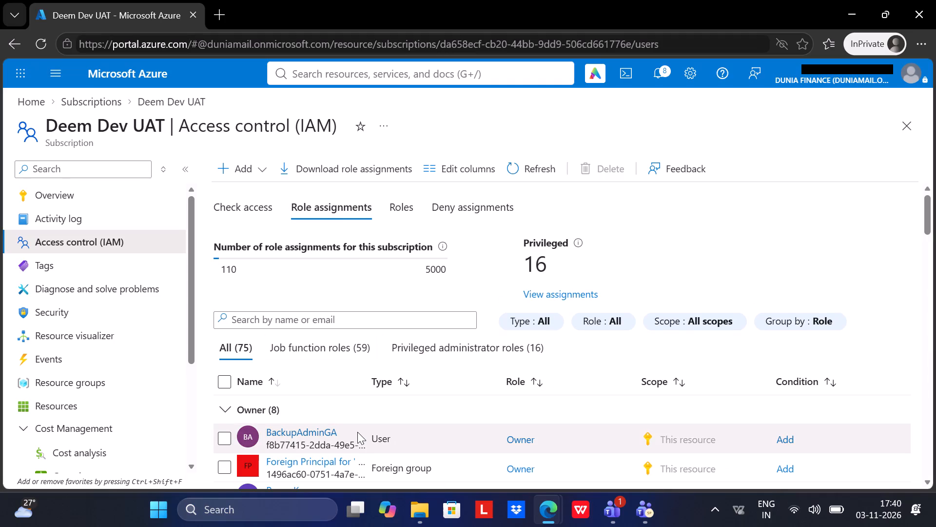
scroll(357, 432, "down", 2)
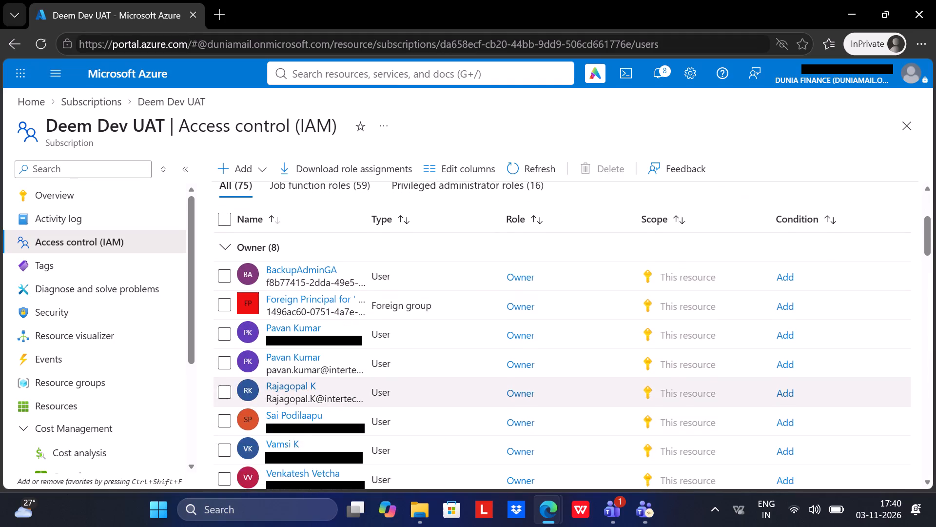
scroll(357, 432, "down", 1)
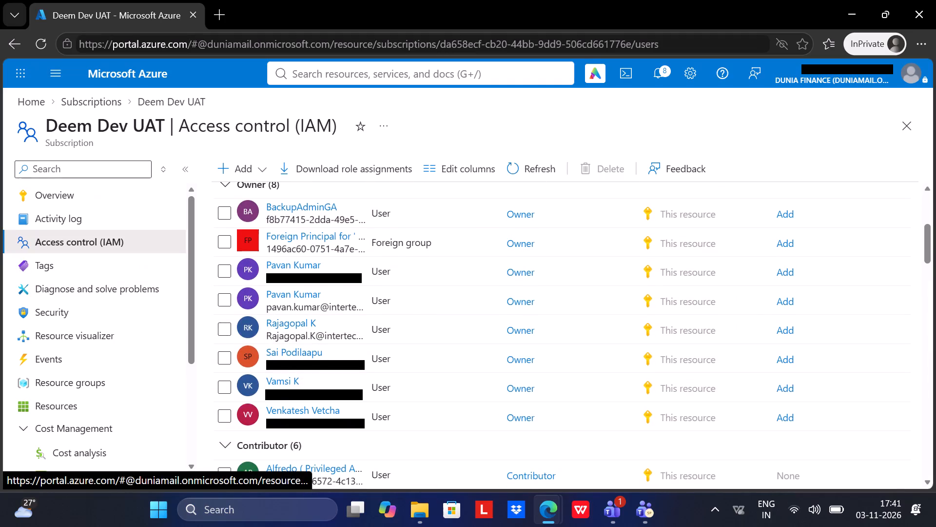
Go back to the subscriptions and check the Owner role assignments of Deem Production for the external user.
left_click(85, 101)
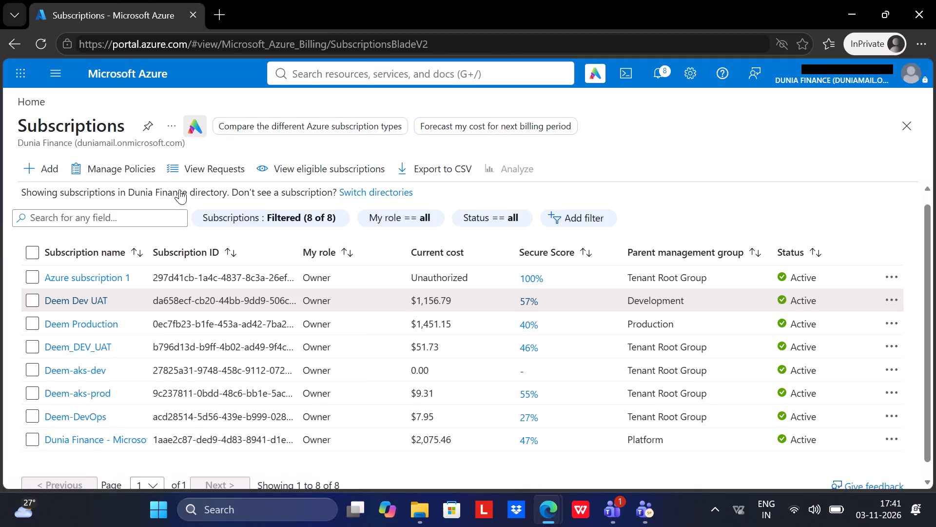
left_click(131, 318)
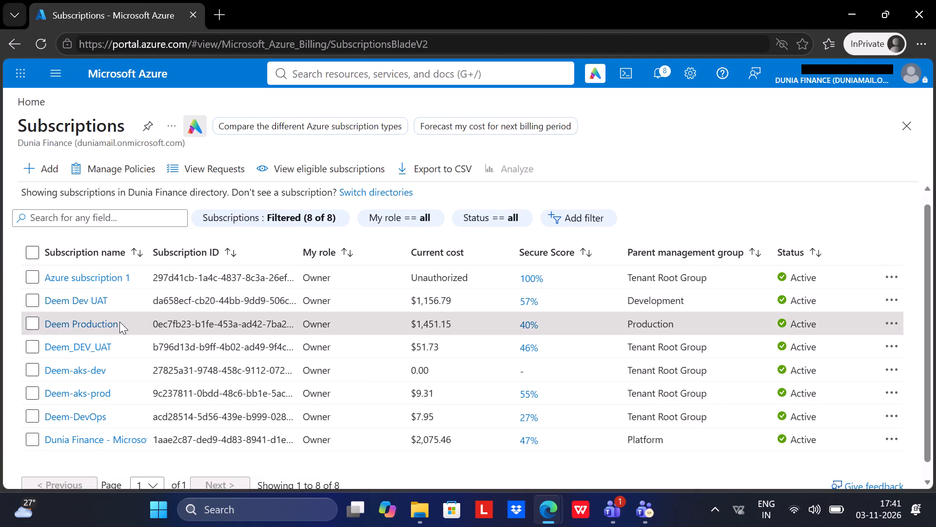
left_click(85, 324)
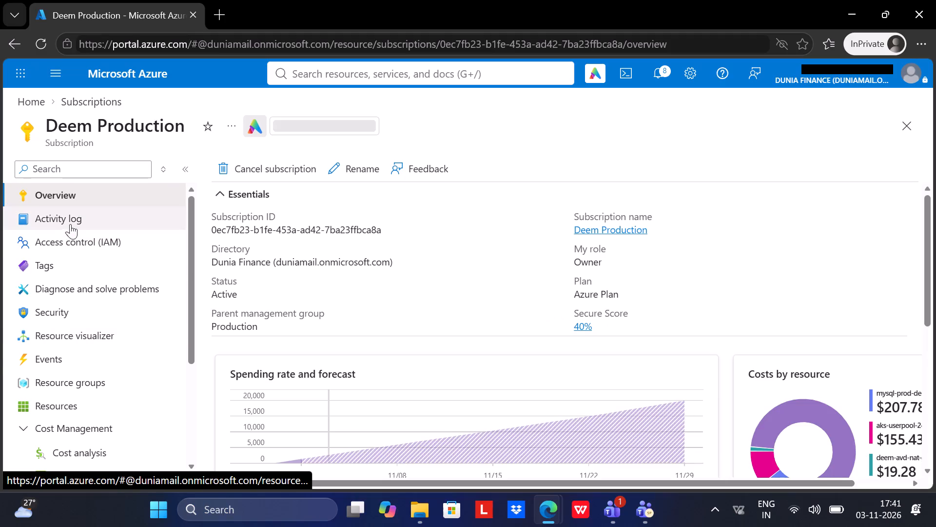
left_click(76, 245)
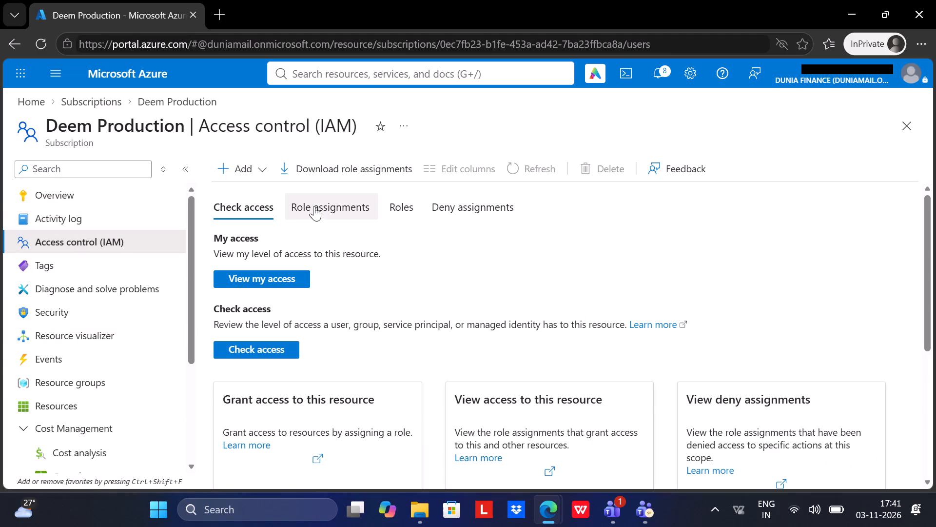
left_click(315, 204)
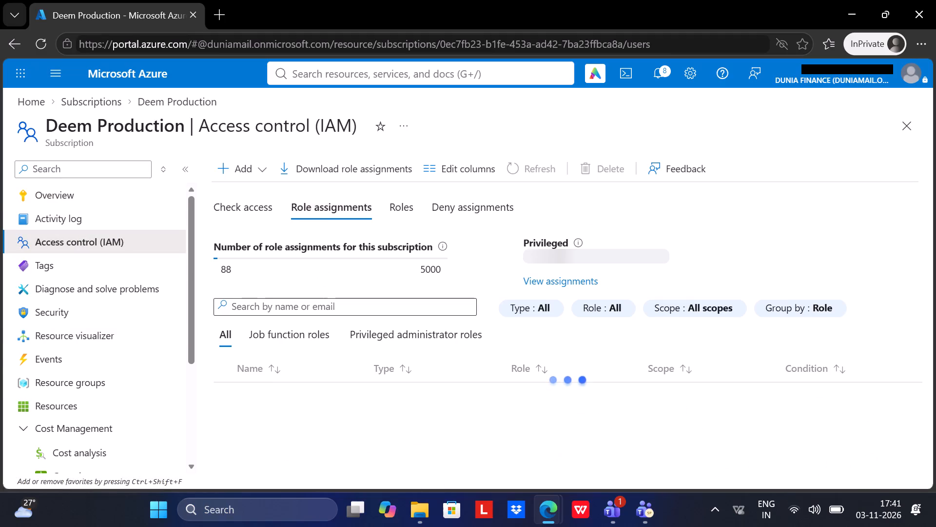
scroll(314, 304, "down", 1)
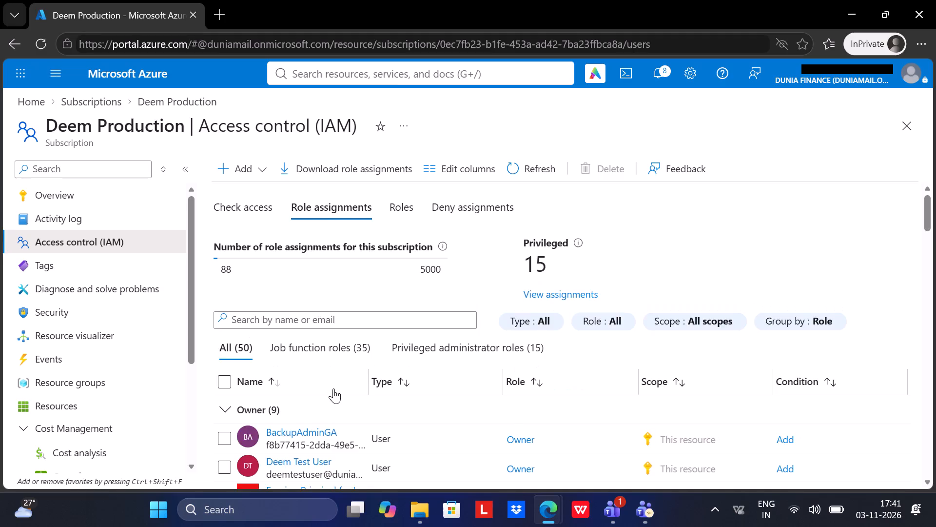
scroll(333, 388, "down", 3)
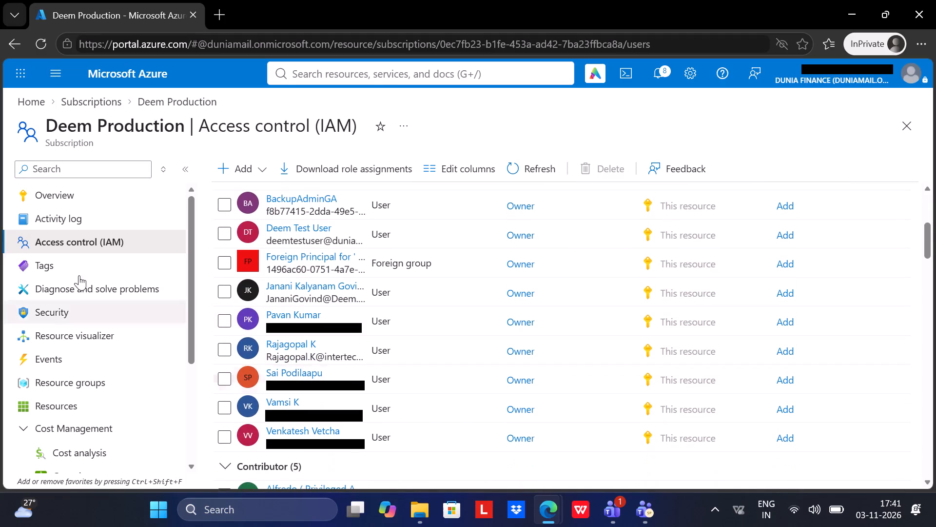
Go back to the subscriptions and check the Owner role assignments of Deem_DEV_UAT for the external user.
left_click(97, 105)
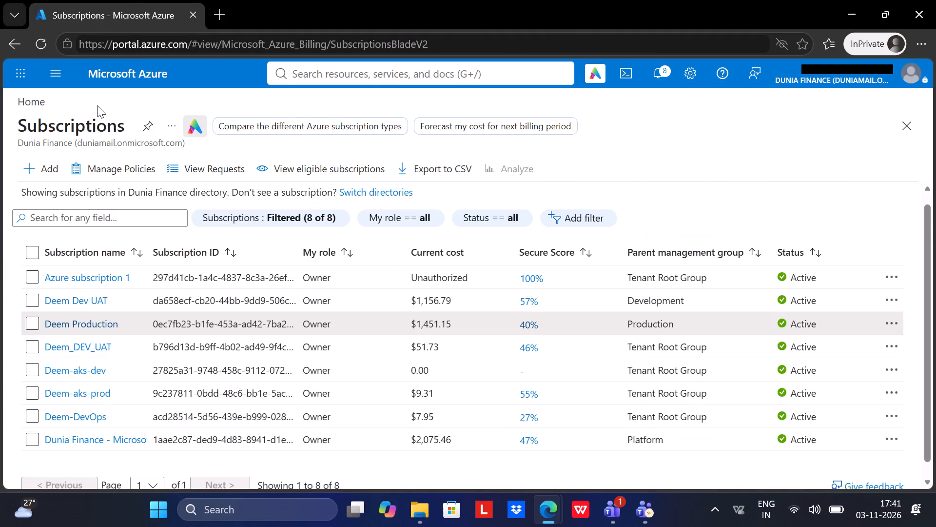
left_click(78, 344)
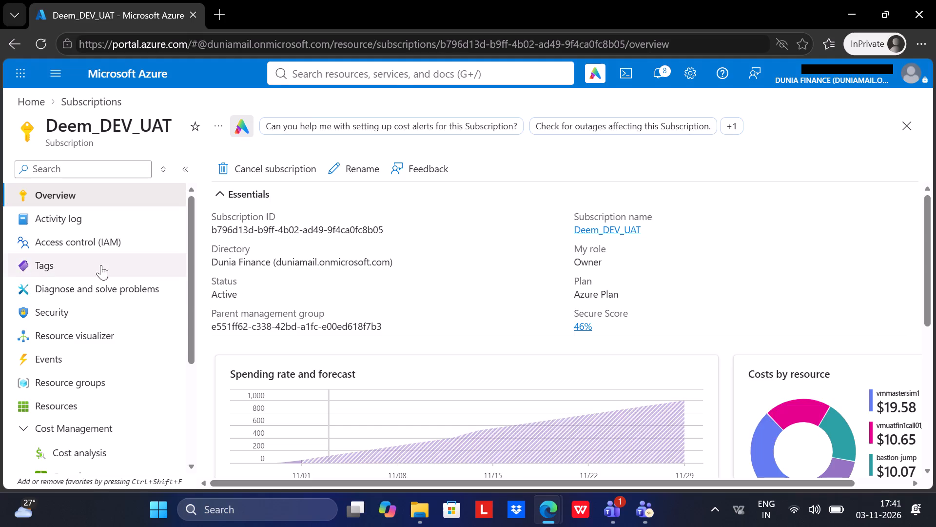
left_click(61, 240)
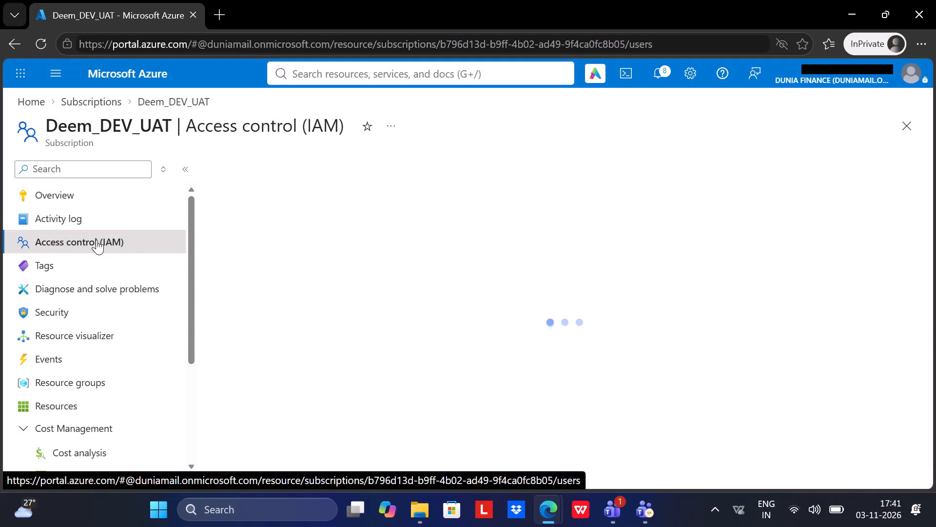
left_click(344, 213)
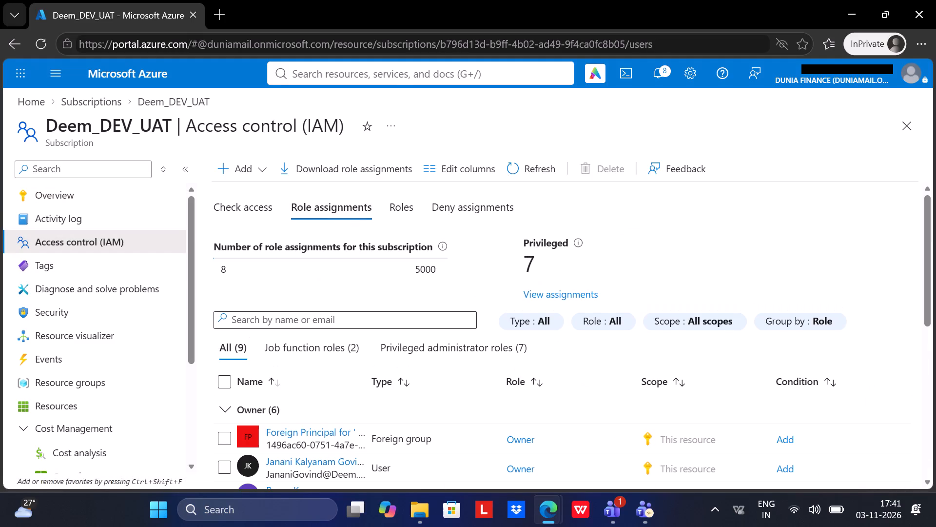
scroll(329, 379, "down", 1)
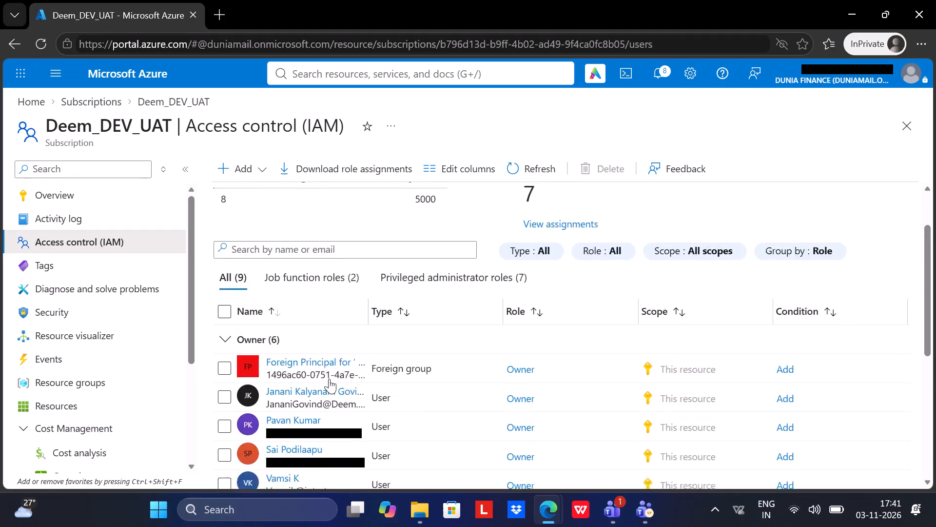
scroll(329, 379, "down", 2)
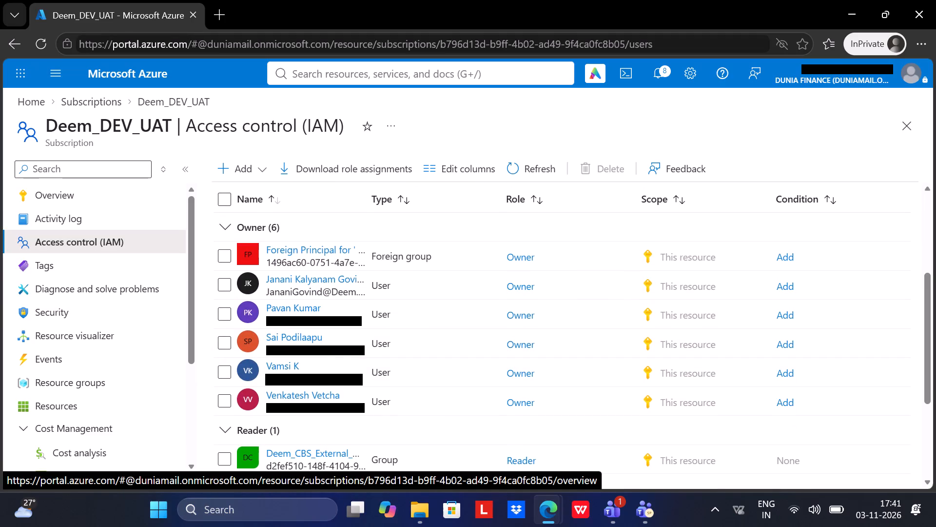
Go back to the subscriptions and check the Owner role assignments of Deem-aks-dev for the external user.
left_click(87, 99)
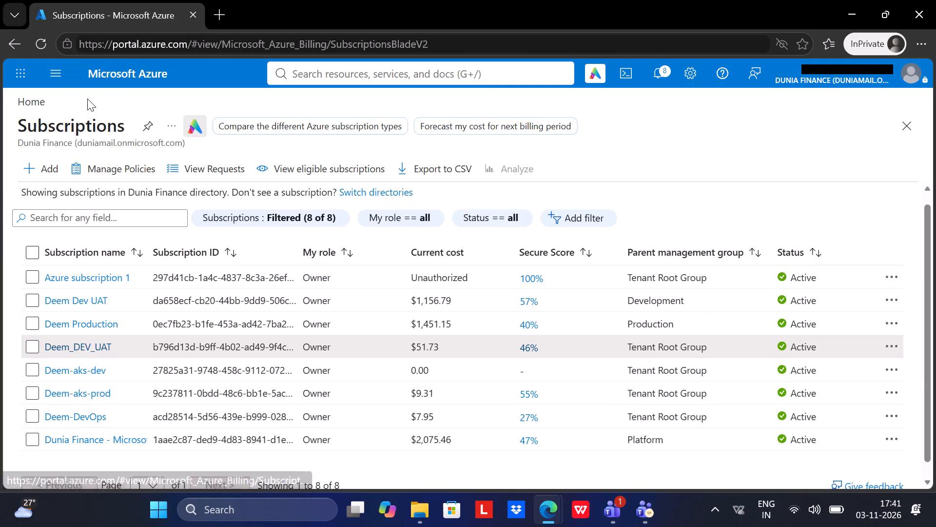
left_click(84, 363)
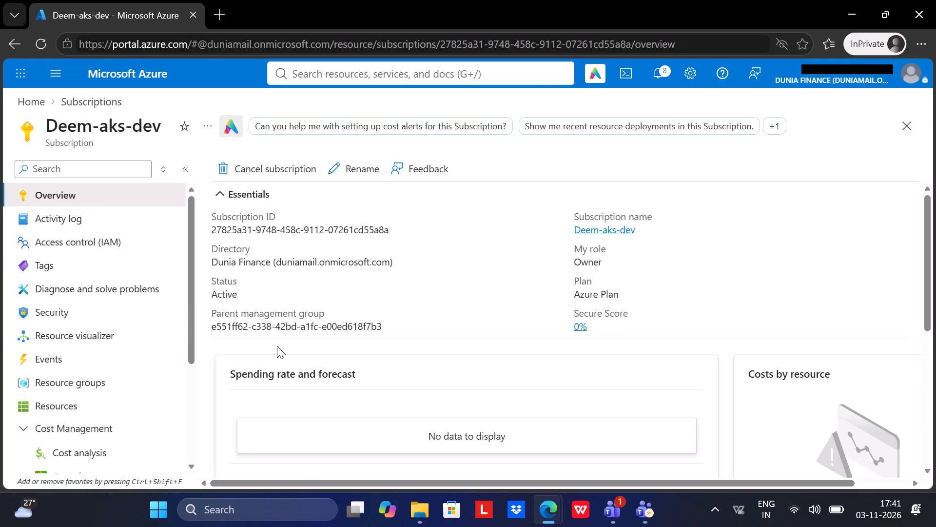
scroll(277, 346, "down", 1)
scroll(277, 346, "up", 3)
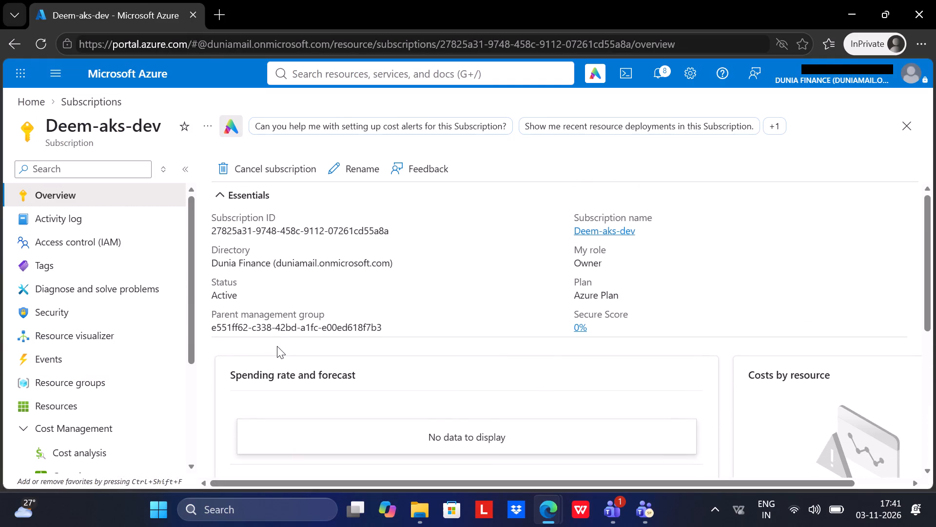
scroll(277, 346, "down", 1)
scroll(277, 346, "up", 1)
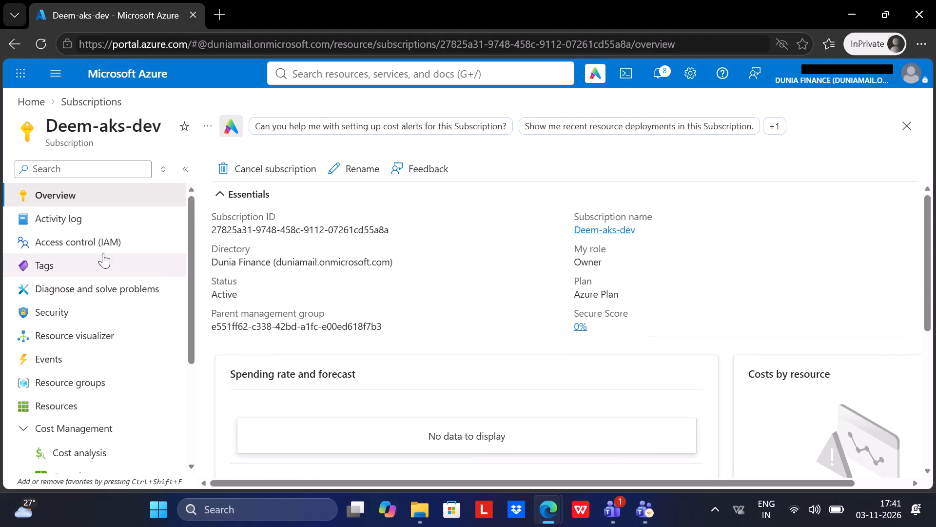
left_click(98, 248)
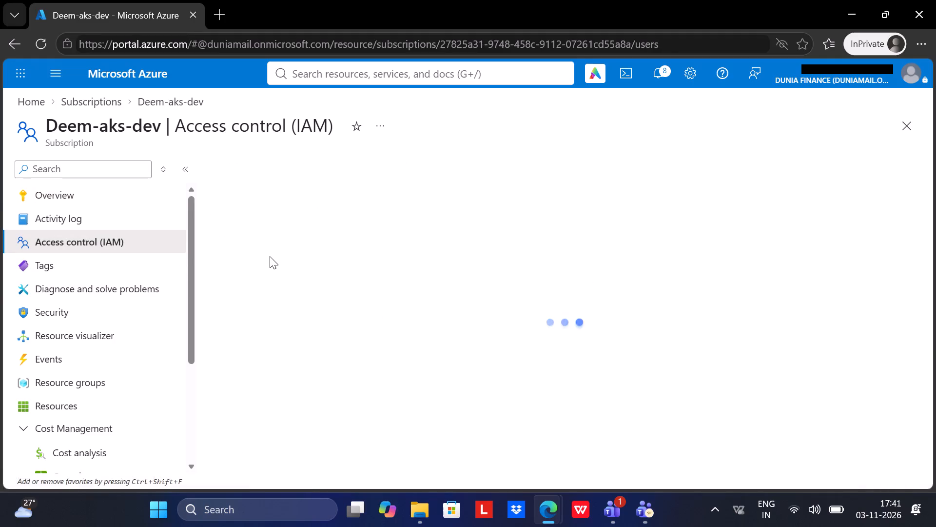
left_click(323, 199)
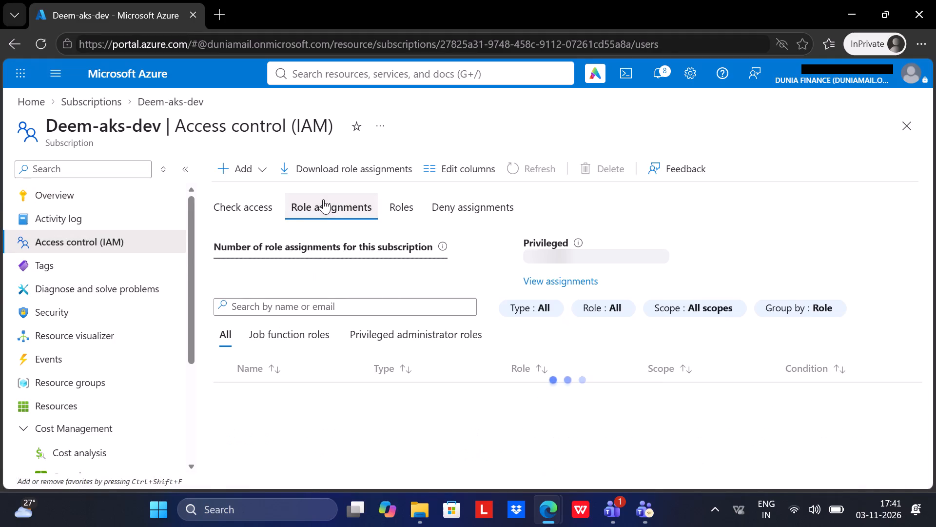
scroll(329, 330, "down", 1)
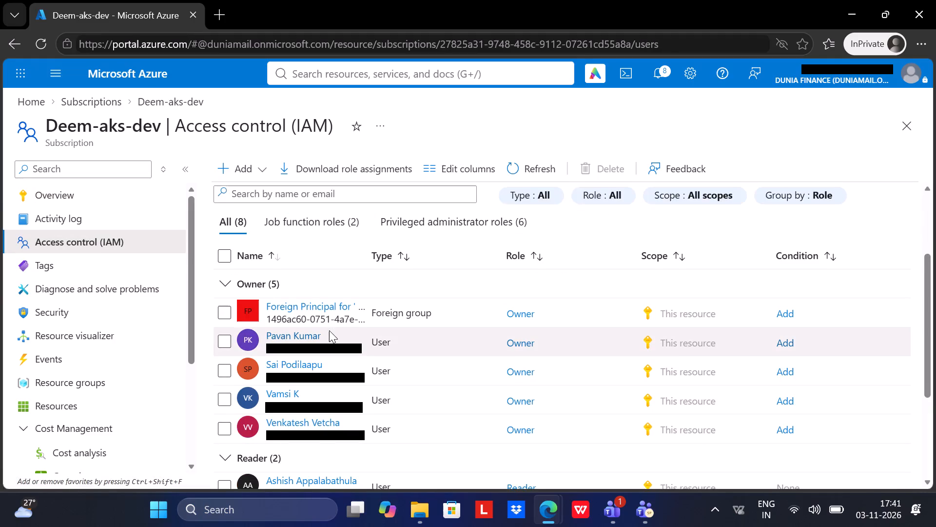
scroll(329, 330, "down", 1)
scroll(329, 330, "up", 2)
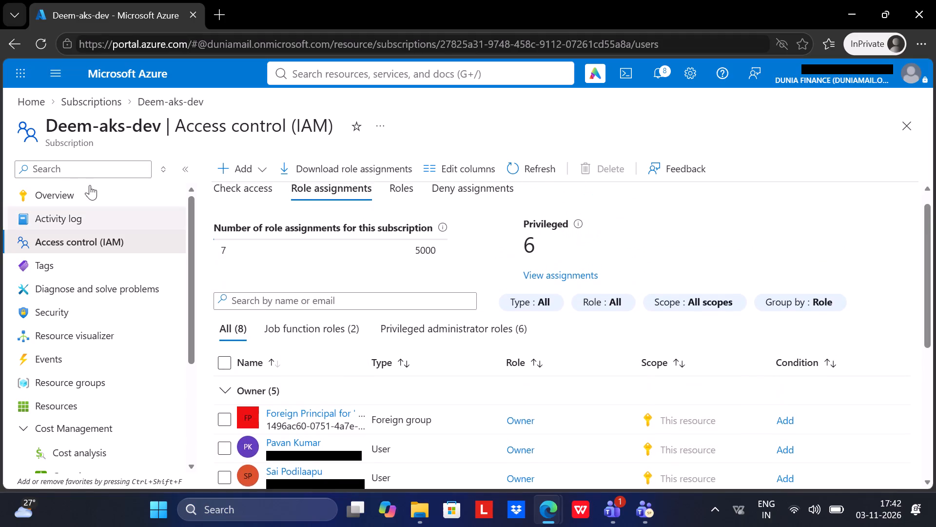
Go back to the subscriptions and check the Owner role assignments of Deem-aks-prod for the external user.
left_click(90, 105)
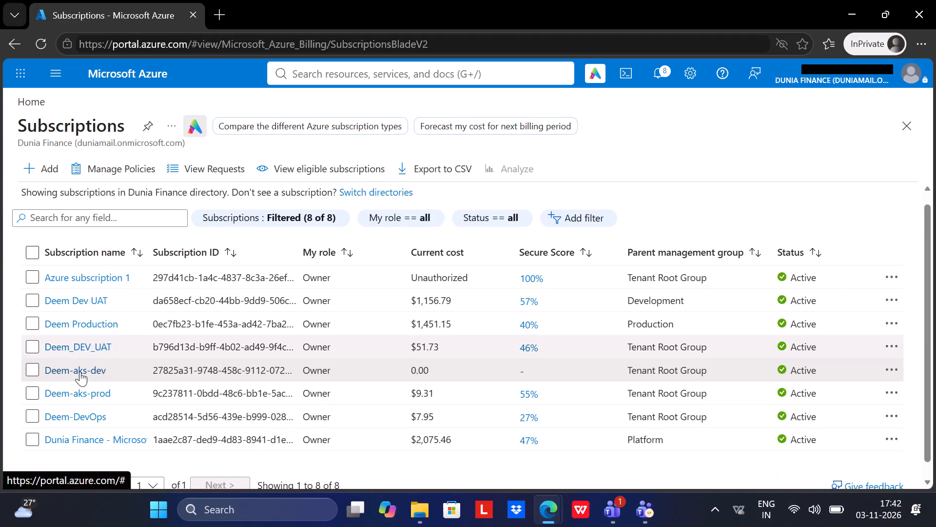
left_click(78, 393)
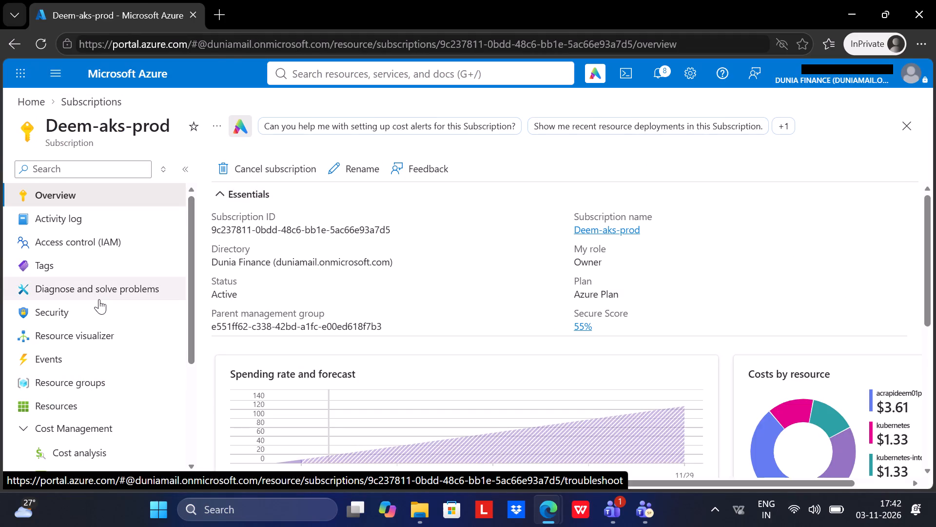
left_click(52, 236)
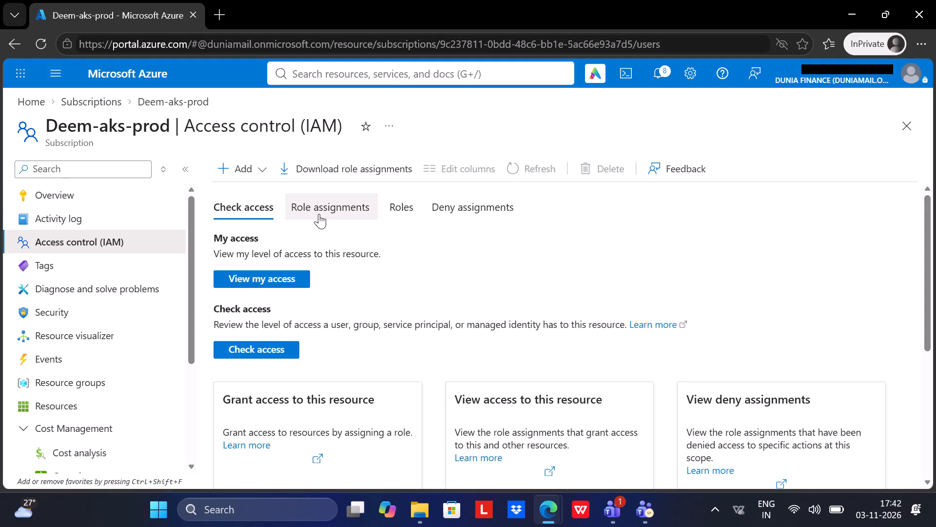
left_click(301, 199)
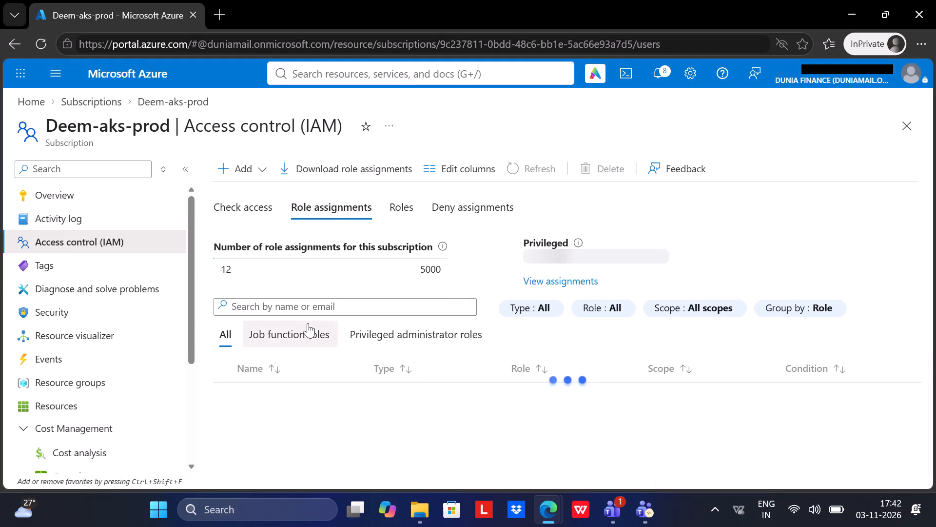
scroll(362, 409, "down", 1)
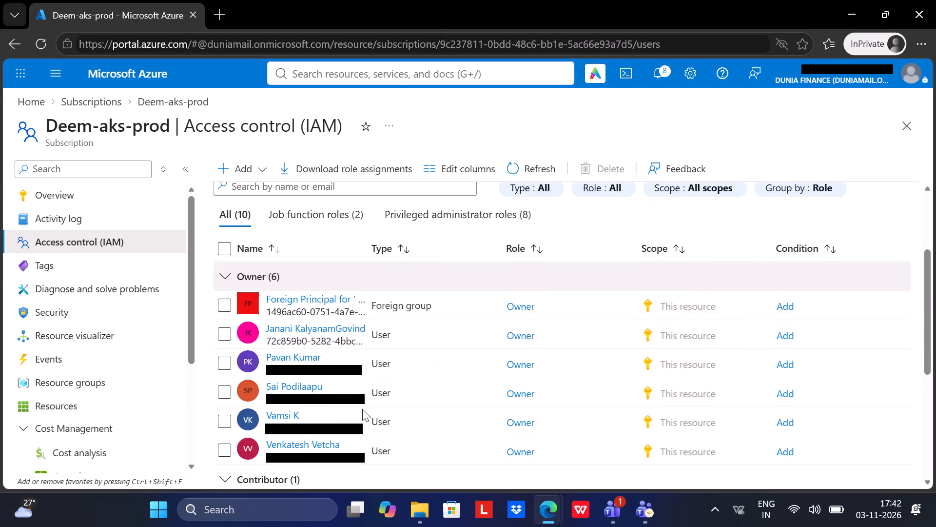
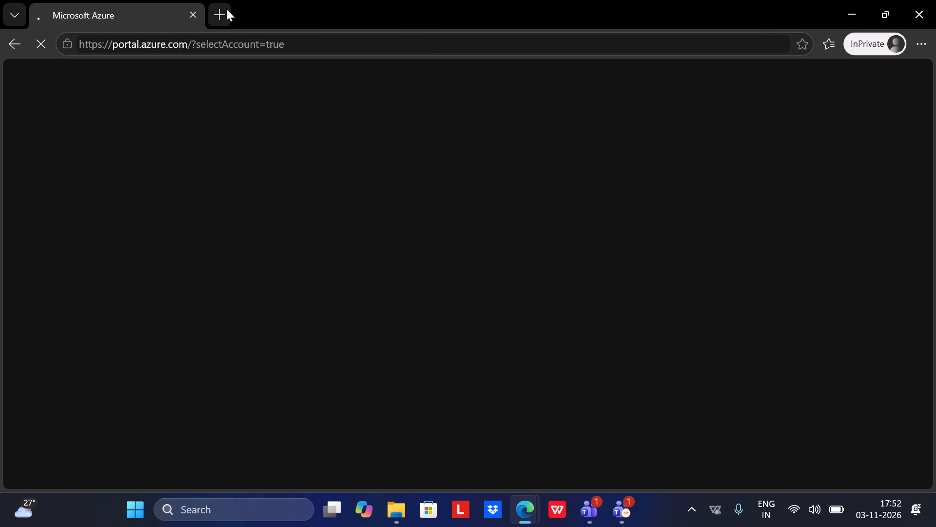
Open the AWS Certification page at aws.amazon.com/certification in a new browser tab beside the Azure sign-in.
left_click(226, 9)
type("aws")
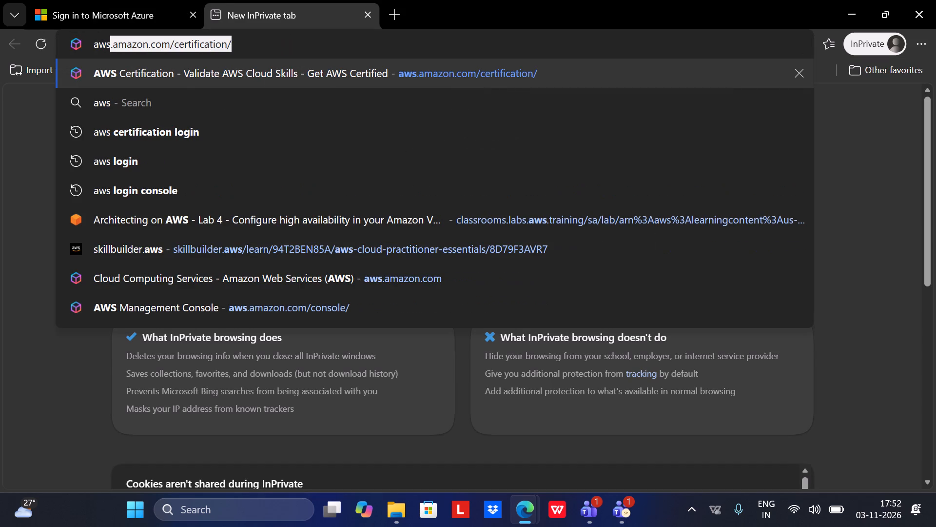
left_click(523, 67)
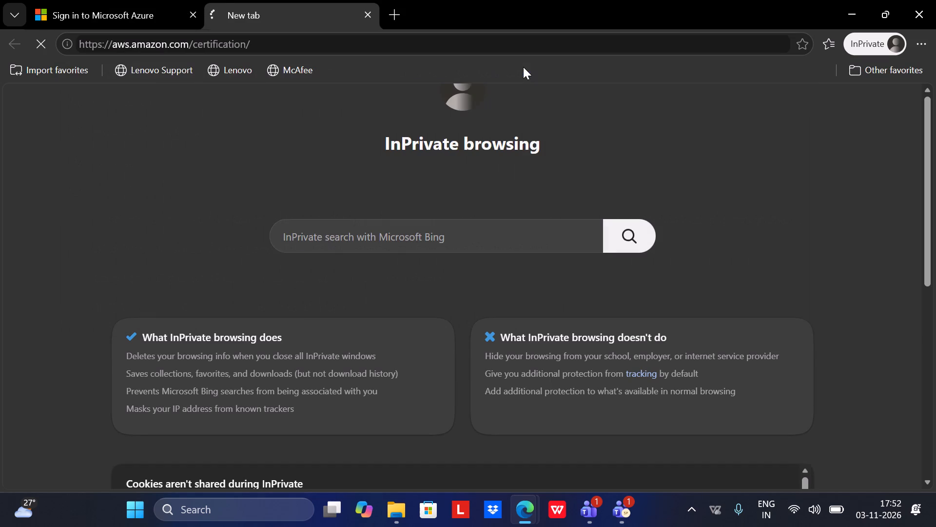
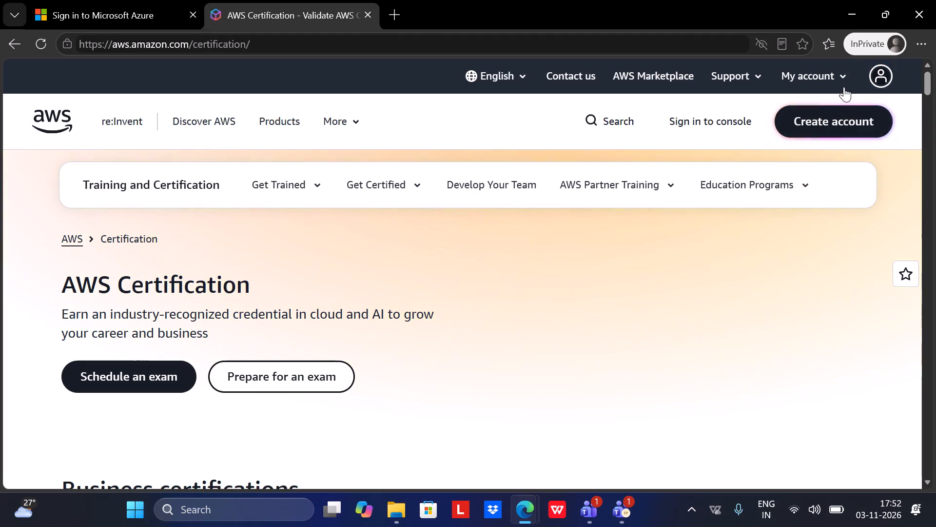
Go to the AWS Profile creation or sign-in page from the AWS Certification site.
left_click(865, 76)
left_click(879, 79)
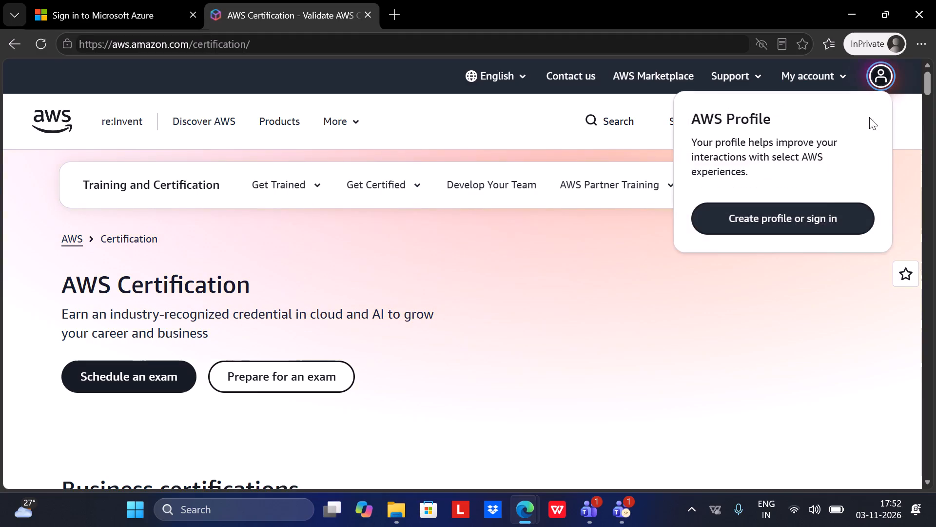
left_click(803, 222)
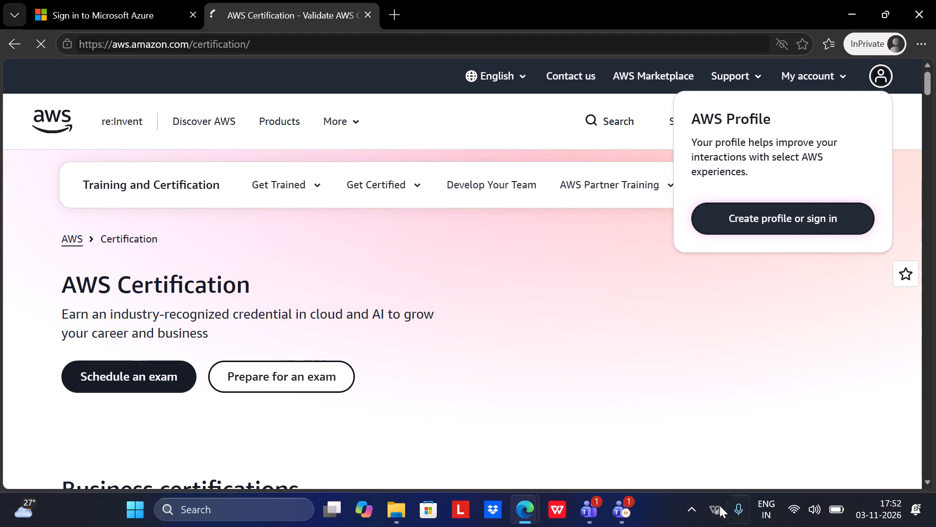
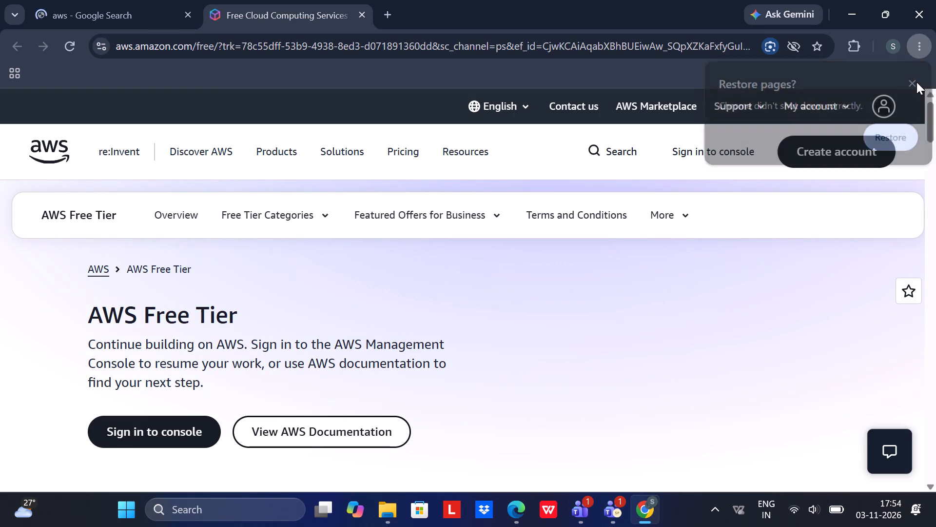
Go to the AWS Profile creation or sign-in page from the AWS Free Tier page.
left_click(878, 109)
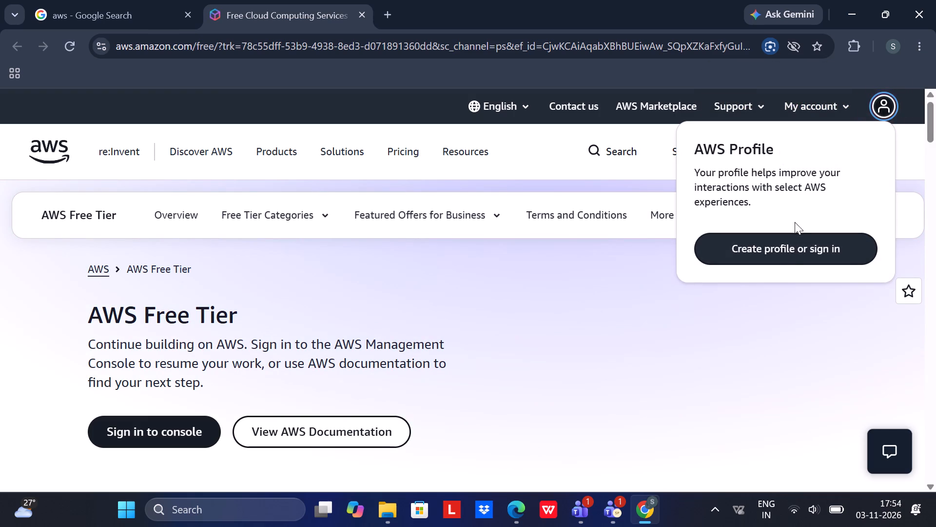
left_click(796, 251)
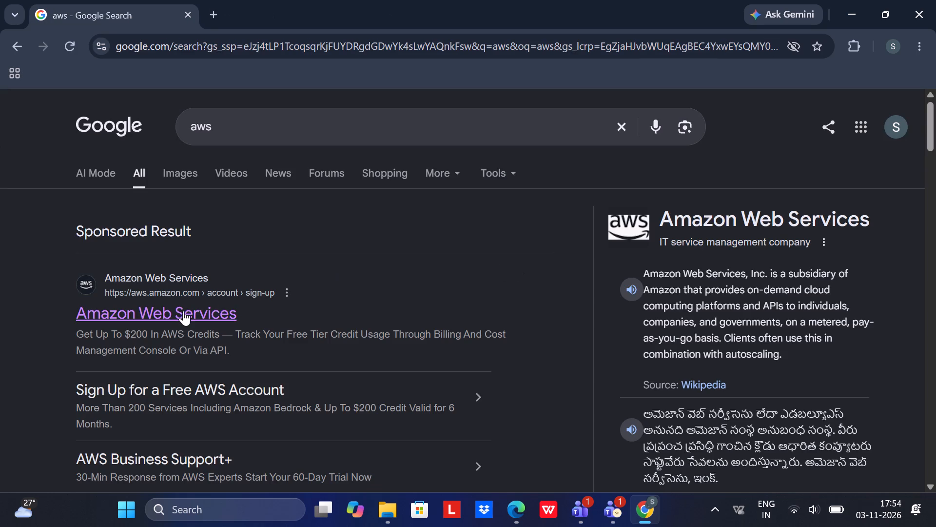
Reopen the Amazon Web Services site from the sponsored search result and view the signed-in account's AWS Profile.
left_click(184, 312)
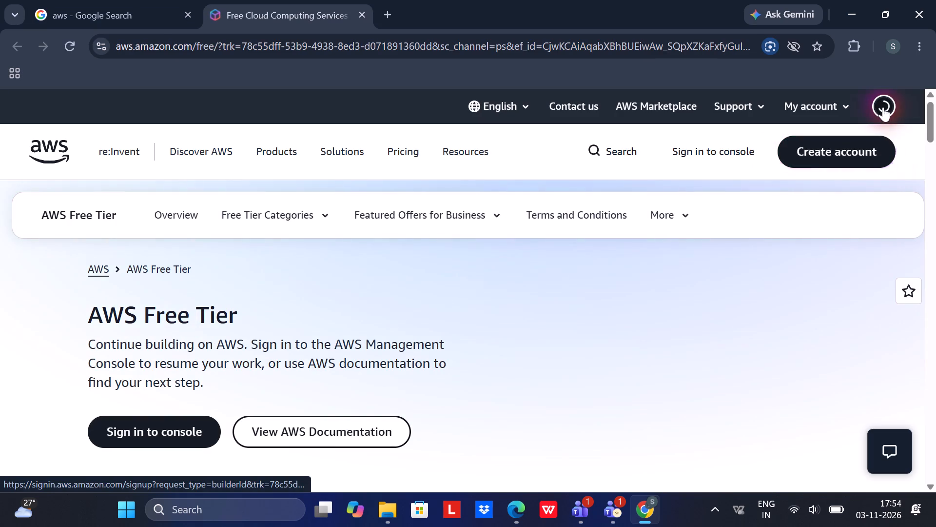
left_click(883, 107)
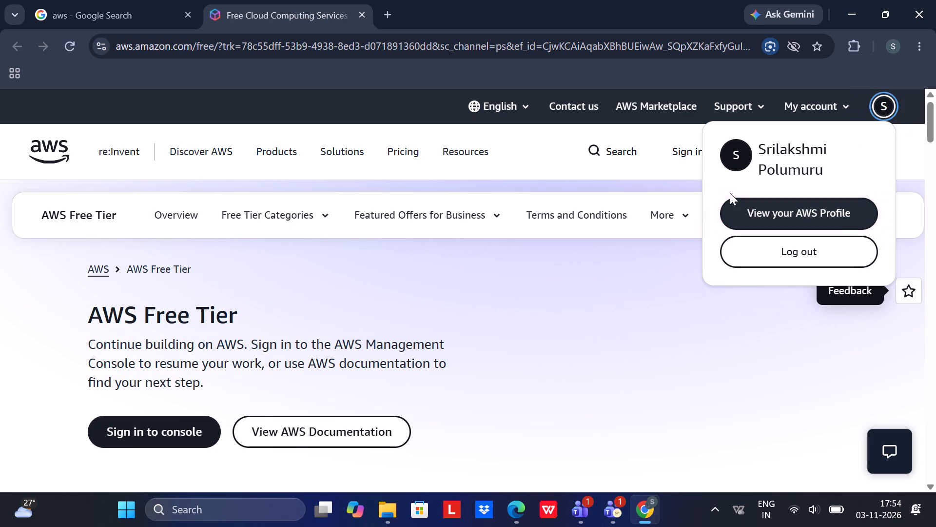
left_click(758, 207)
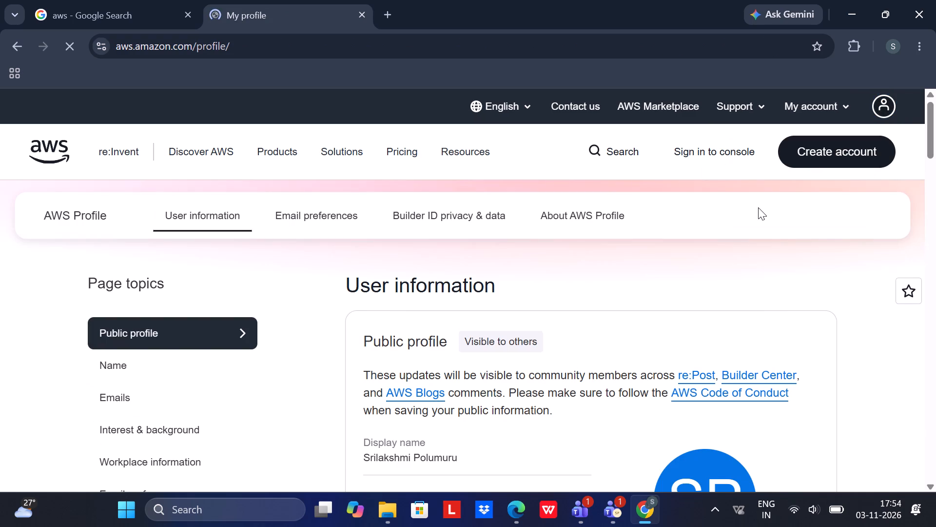
Examine the profile's user information, from public profile, name and emails through interest and background, workplace information and email preferences.
scroll(219, 385, "down", 1)
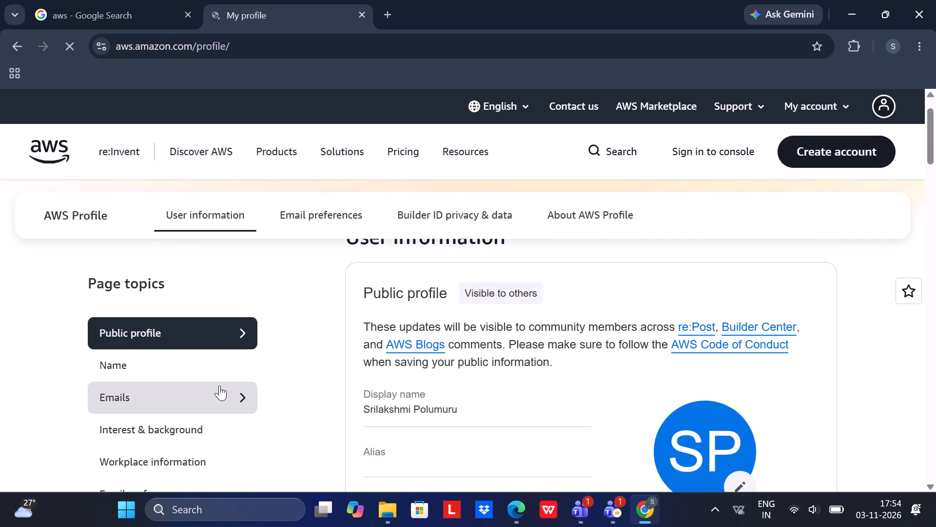
scroll(219, 385, "down", 4)
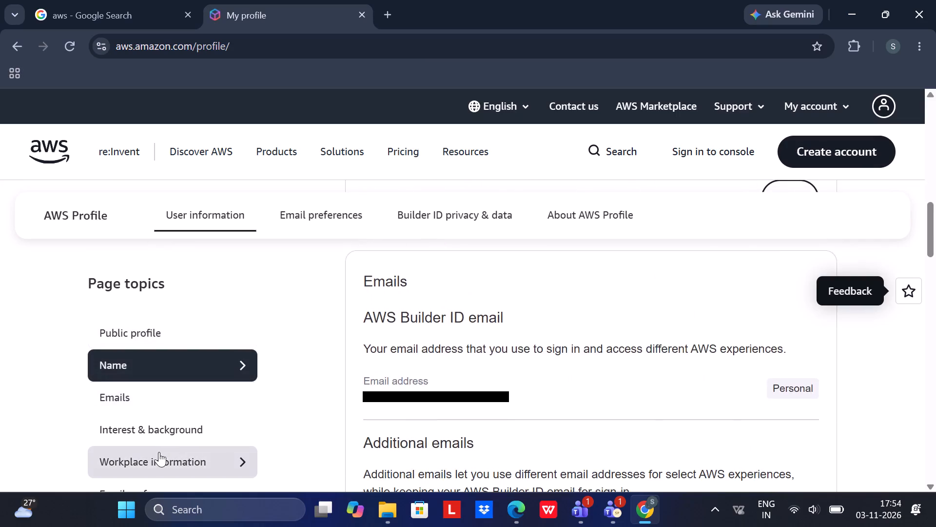
scroll(159, 452, "down", 3)
left_click(295, 379)
scroll(183, 408, "down", 1)
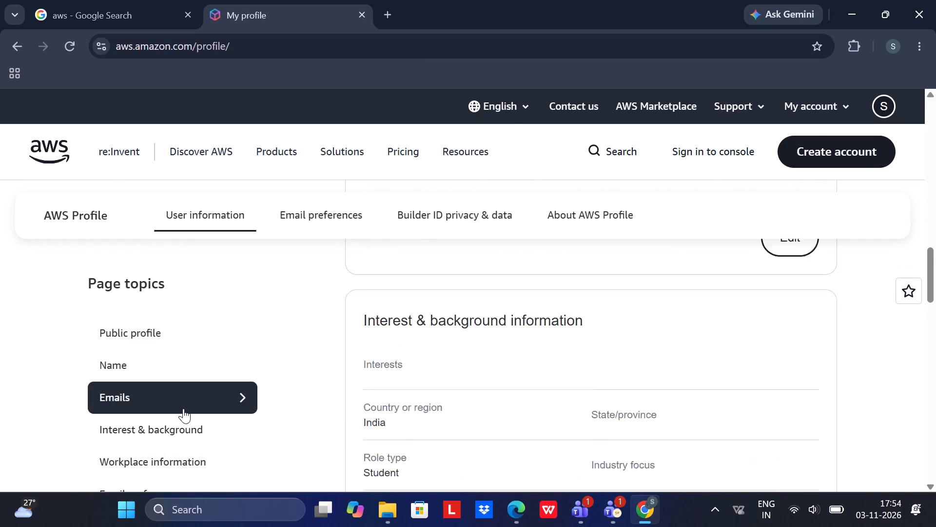
scroll(183, 408, "down", 1)
scroll(183, 408, "up", 3)
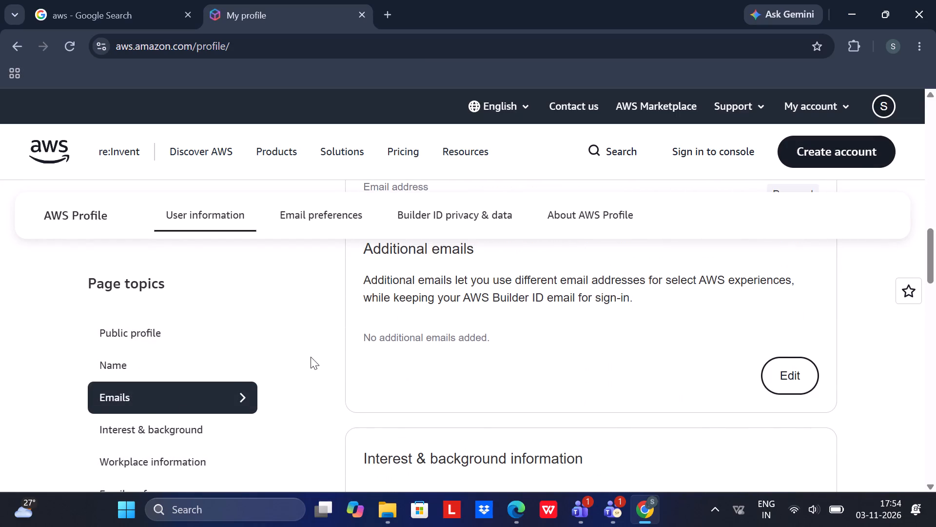
left_click_drag(929, 240, 918, 384)
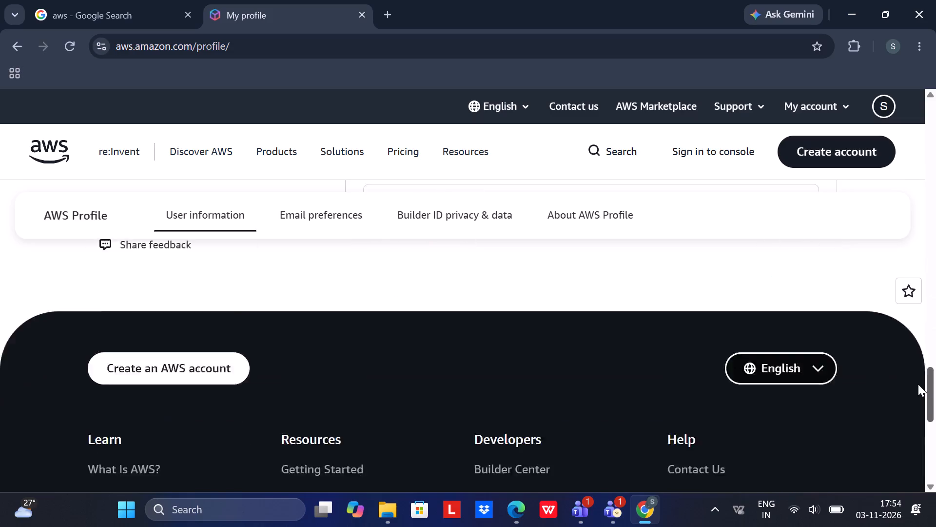
left_click_drag(918, 384, 920, 362)
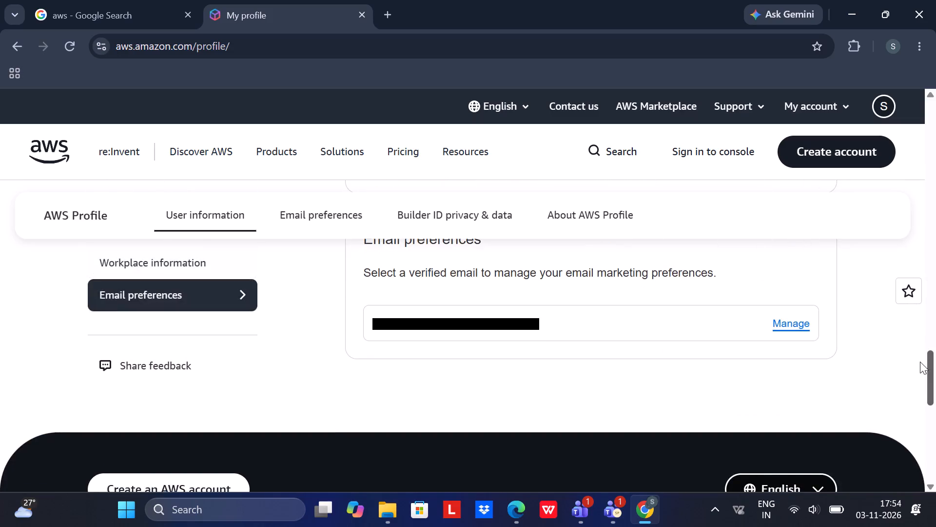
left_click_drag(920, 362, 924, 341)
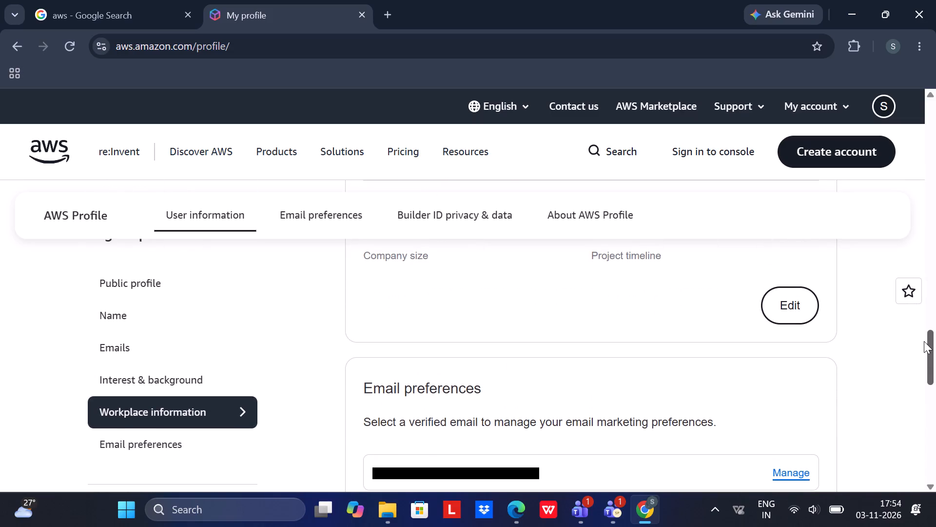
left_click_drag(924, 341, 902, 262)
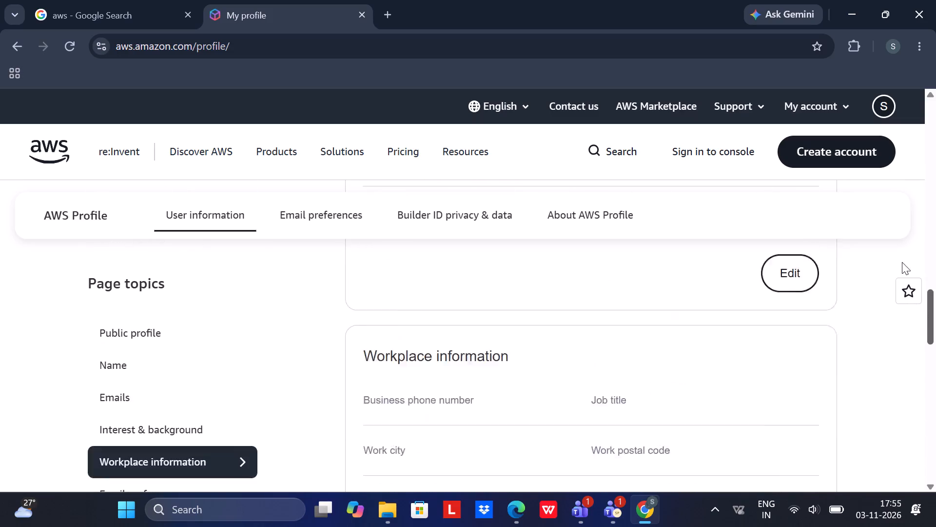
left_click_drag(902, 262, 865, 180)
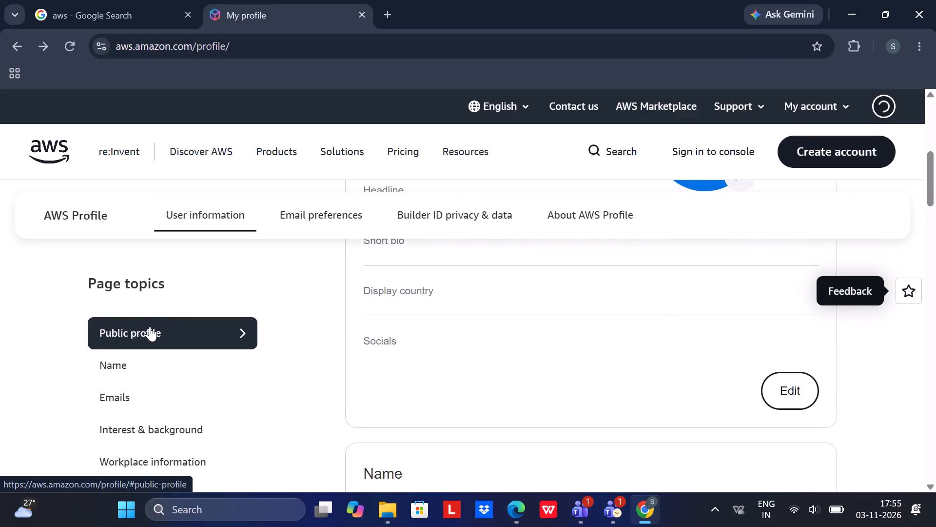
scroll(150, 326, "up", 4)
scroll(516, 333, "down", 3)
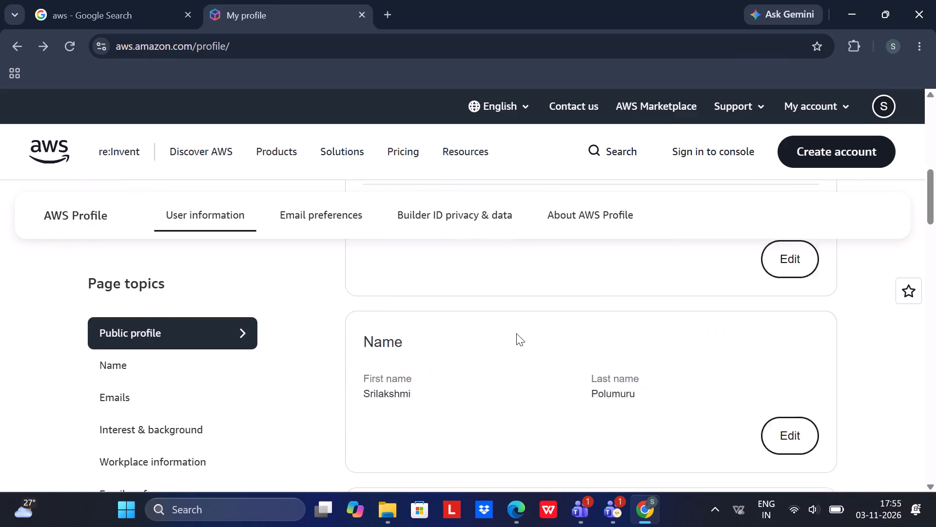
scroll(516, 333, "down", 2)
scroll(194, 440, "down", 3)
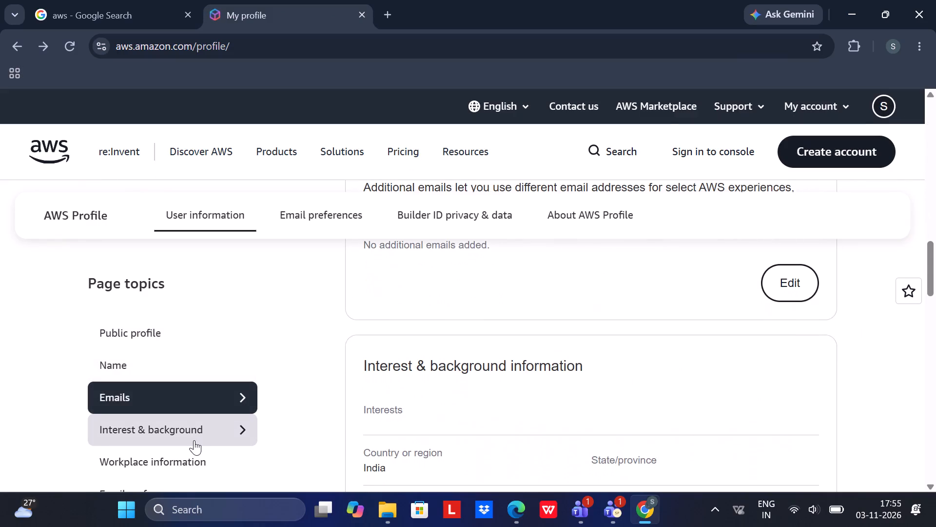
Open the About AWS Profile page and look through its topics and footer.
left_click(59, 218)
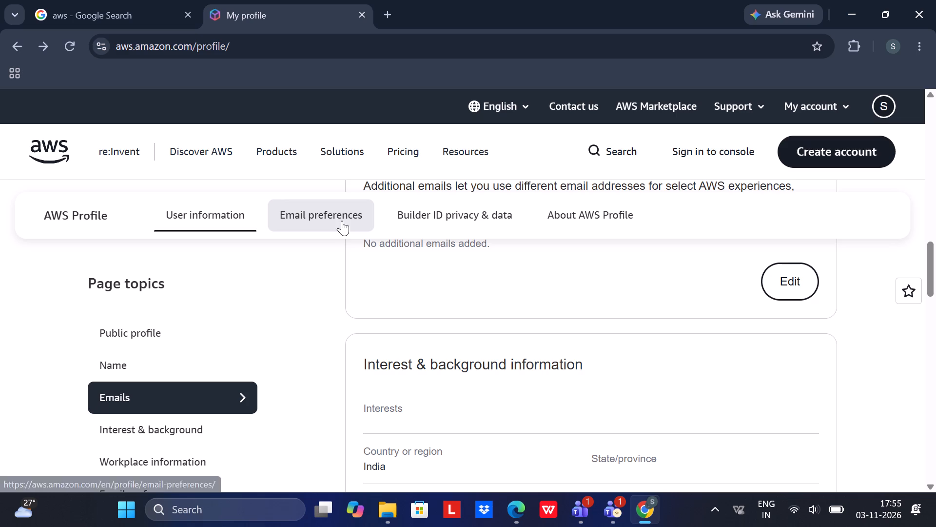
left_click(342, 221)
left_click(571, 212)
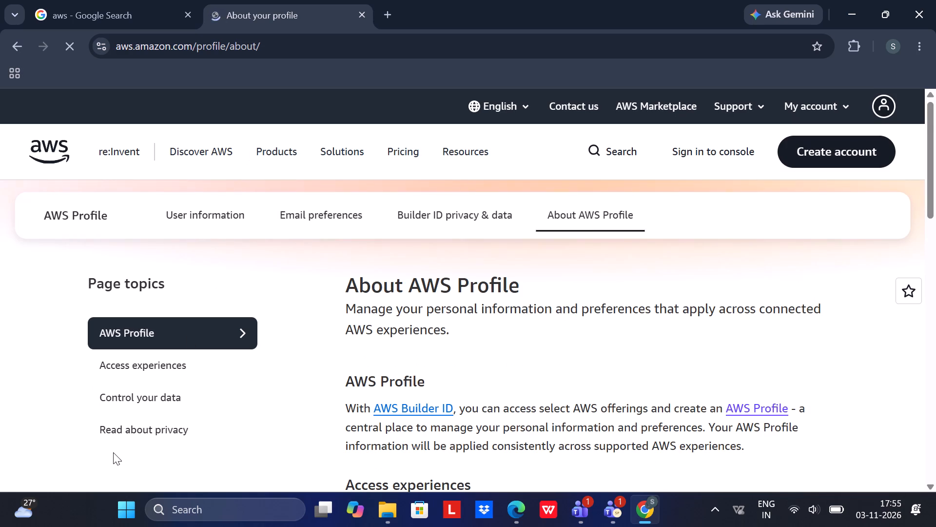
scroll(113, 452, "down", 2)
scroll(129, 418, "up", 5)
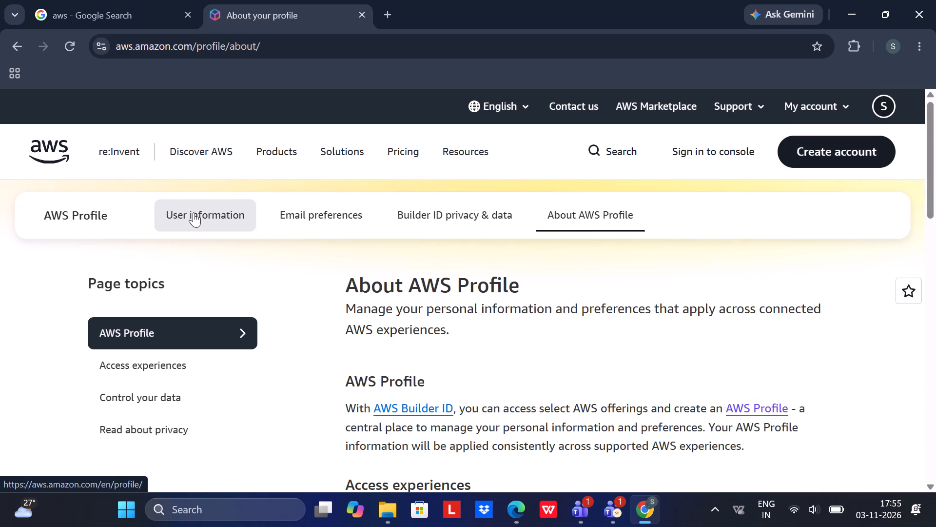
scroll(557, 344, "down", 5)
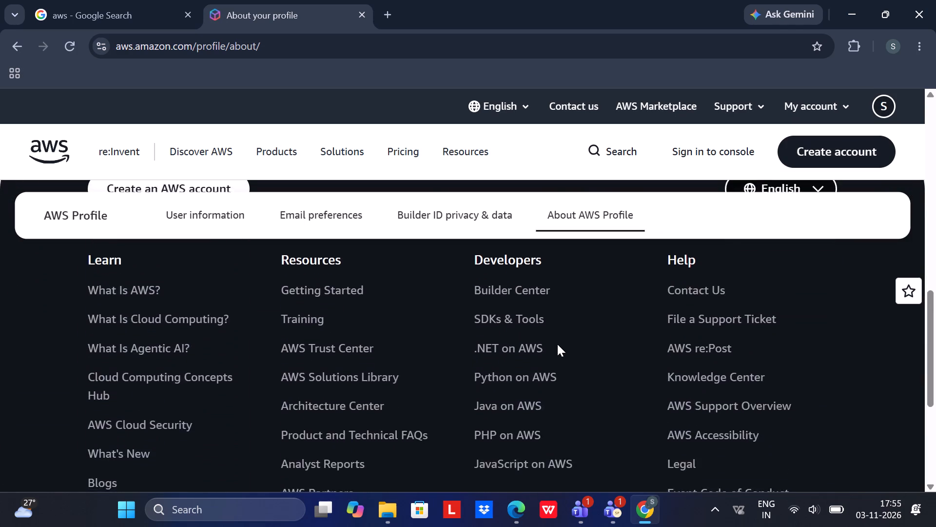
scroll(557, 344, "up", 8)
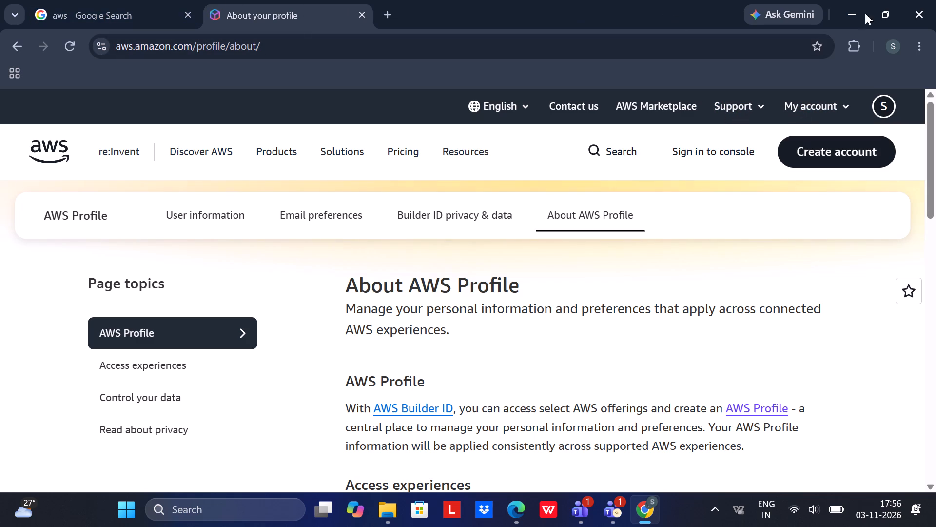
Close the browser window showing the AWS Profile pages.
left_click(929, 8)
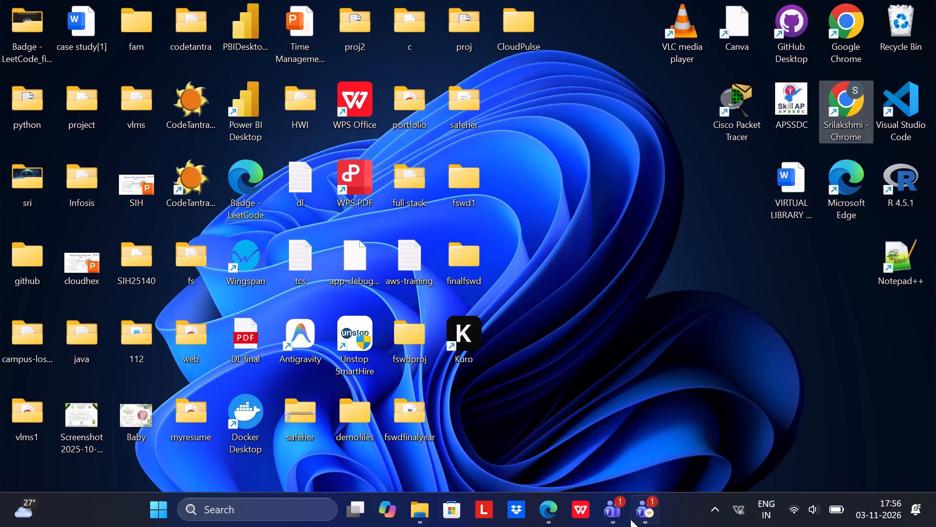